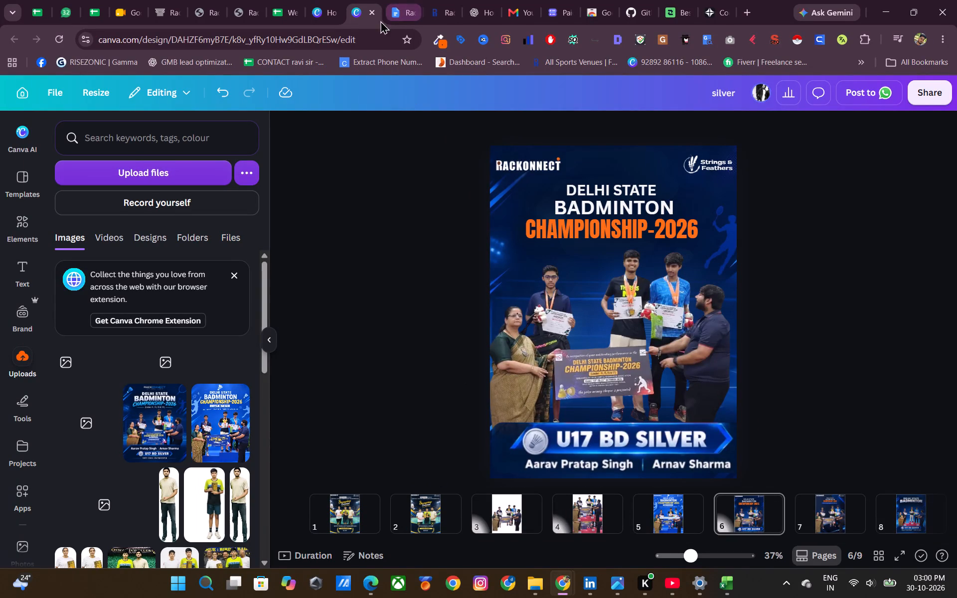
# Delete the first two pages of the silver design, both Champions Crowned badminton posters.
pyautogui.click(366, 11)
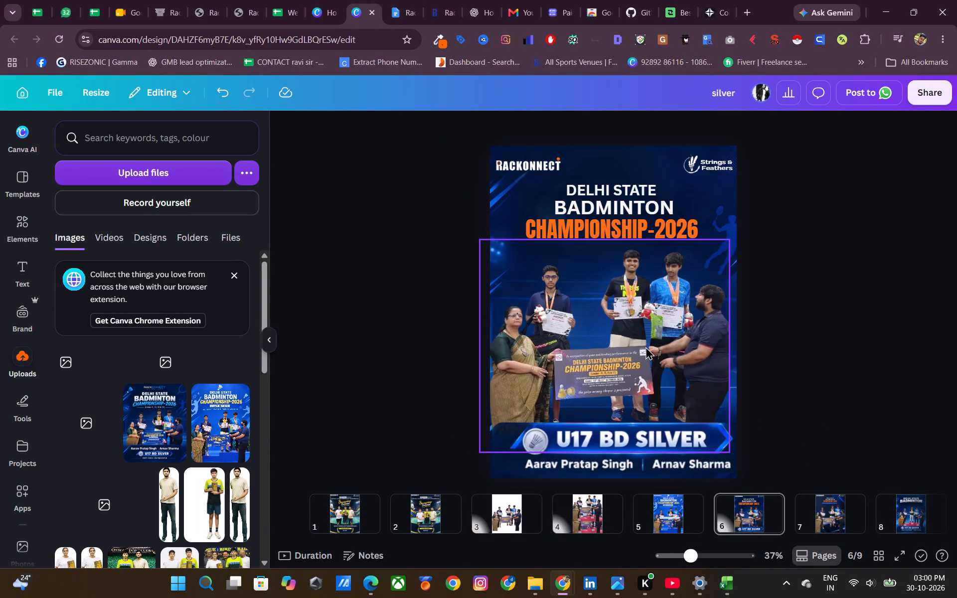
pyautogui.hotkey('ctrl', 'a')
pyautogui.click(345, 517)
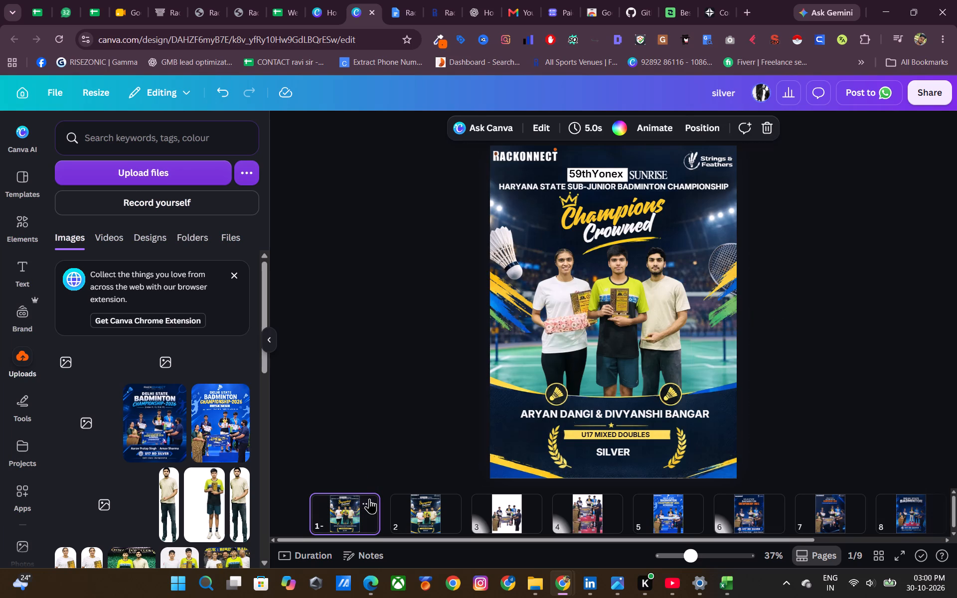
pyautogui.click(369, 500)
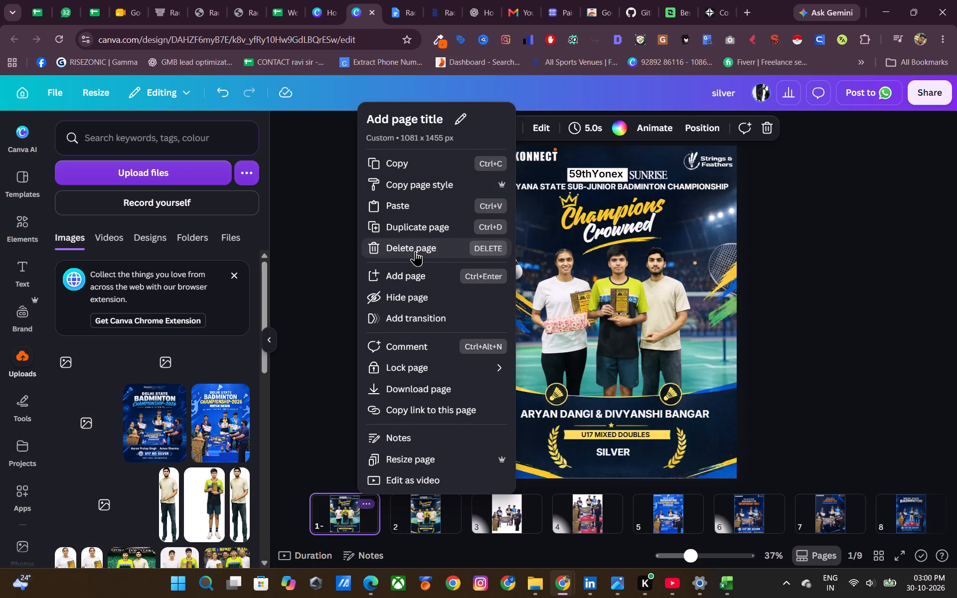
pyautogui.click(415, 251)
pyautogui.click(371, 500)
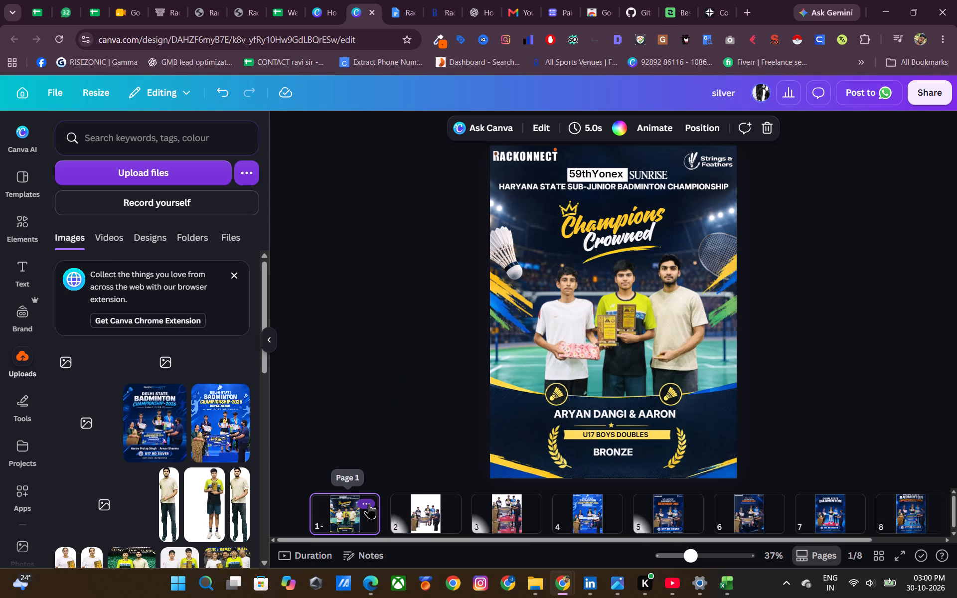
pyautogui.keyDown('ctrl'); pyautogui.click(369, 503); pyautogui.keyUp('ctrl')
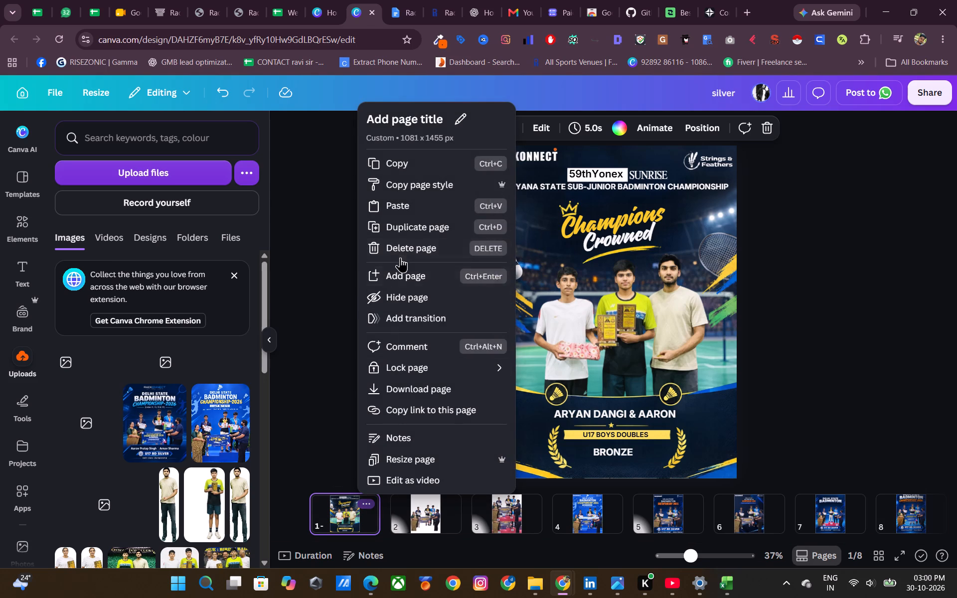
pyautogui.click(400, 255)
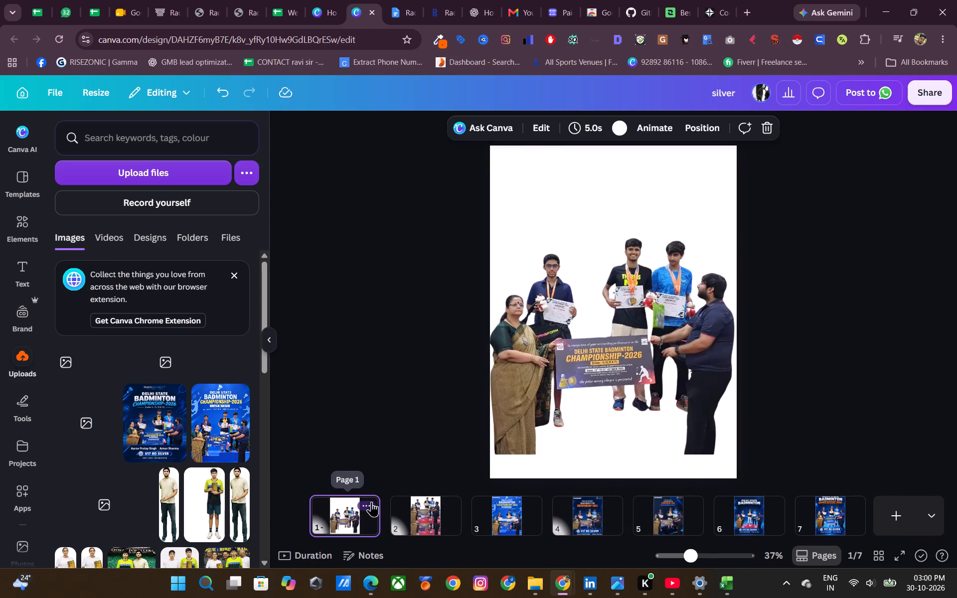
# Delete the first two pages of the design, the cut-out award group on white and the podium photo page.
pyautogui.click(368, 502)
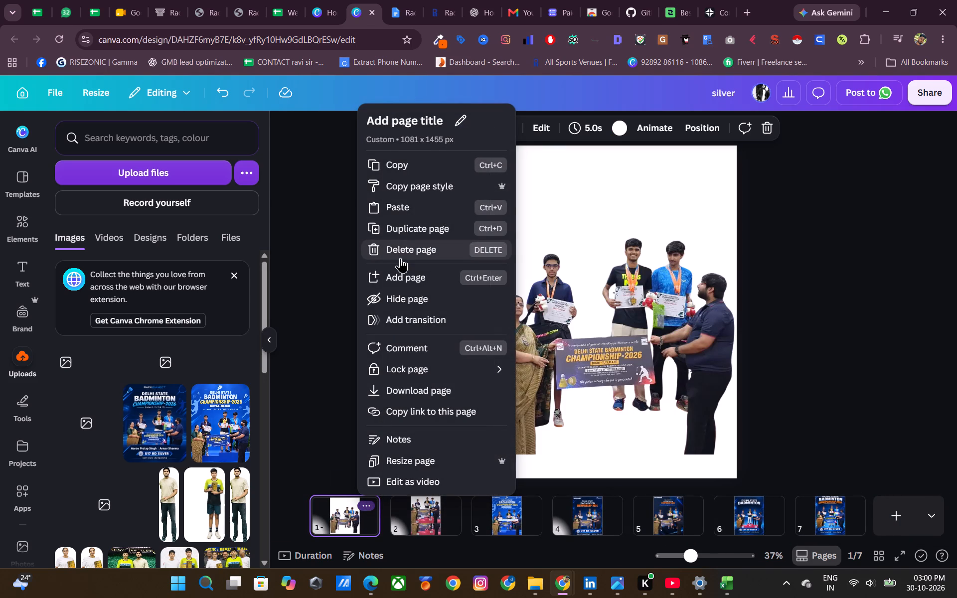
pyautogui.click(400, 258)
pyautogui.click(409, 504)
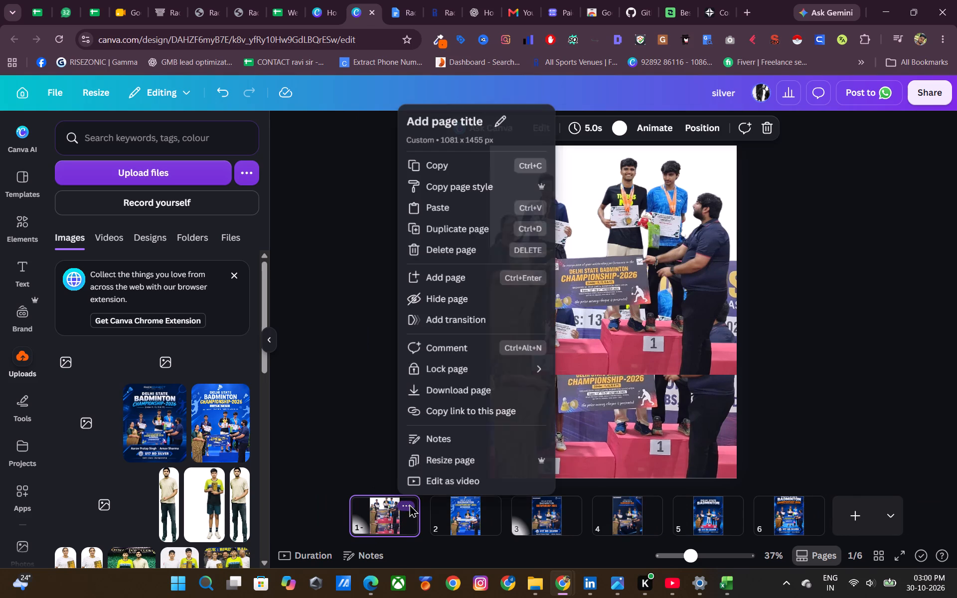
pyautogui.click(432, 259)
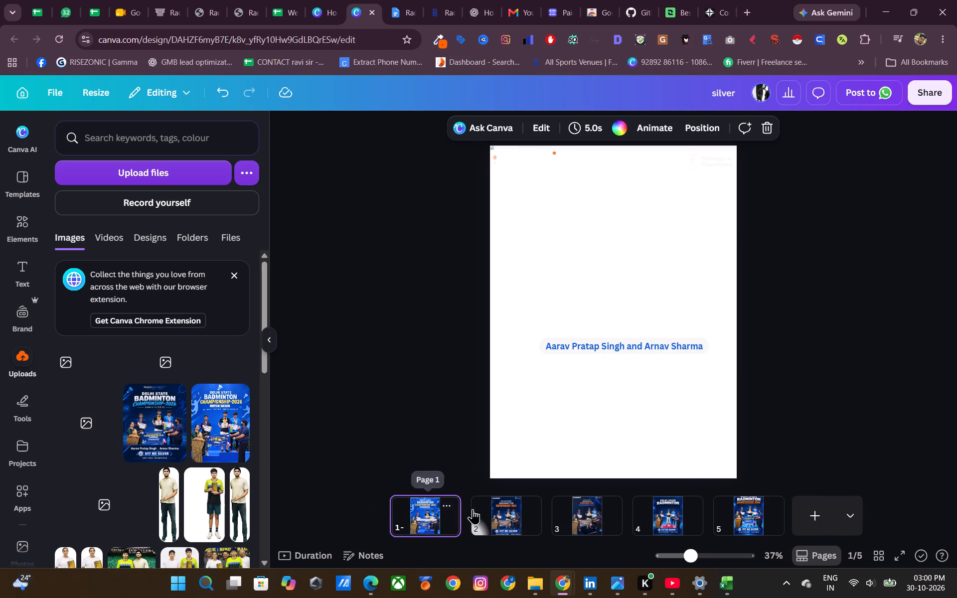
# Delete the next four Delhi State Badminton poster pages, keeping and selecting only the last poster page.
pyautogui.click(451, 502)
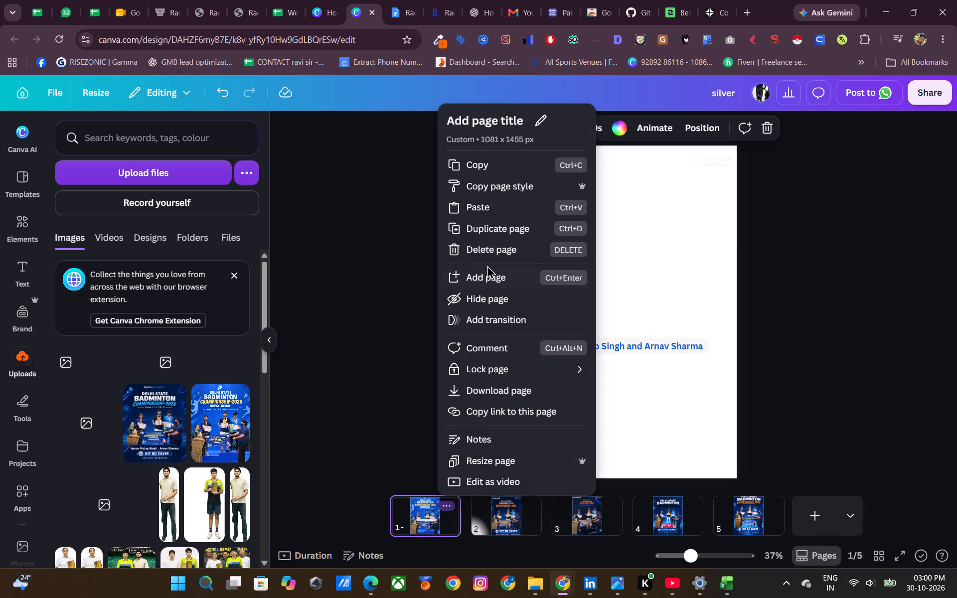
pyautogui.click(488, 252)
pyautogui.click(489, 504)
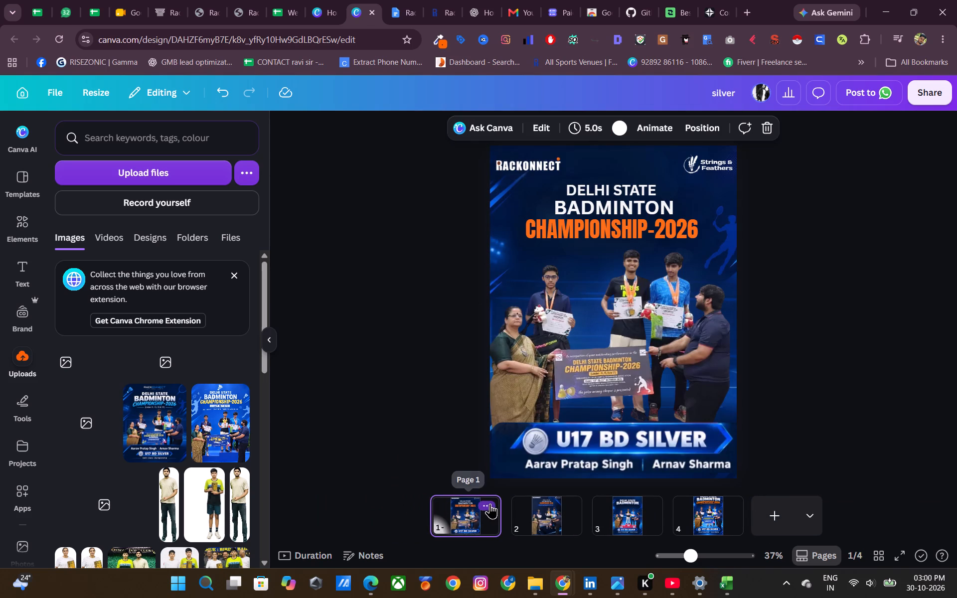
pyautogui.click(520, 255)
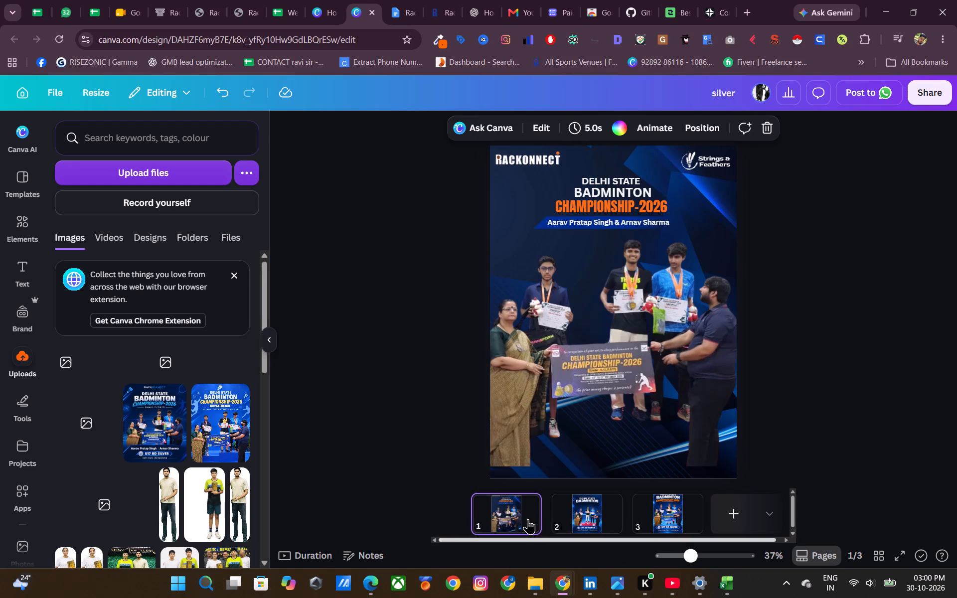
pyautogui.click(531, 503)
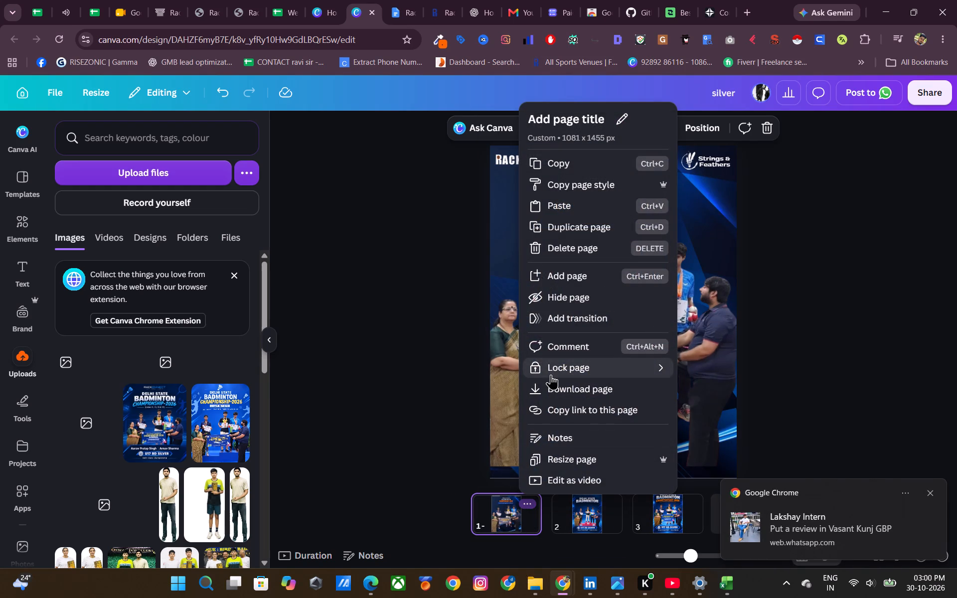
pyautogui.click(569, 252)
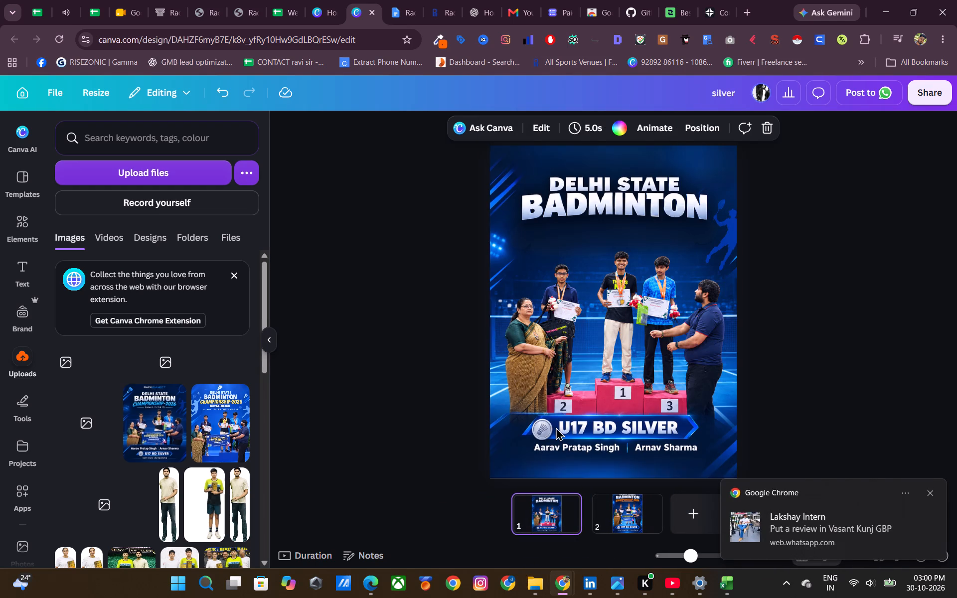
pyautogui.click(573, 508)
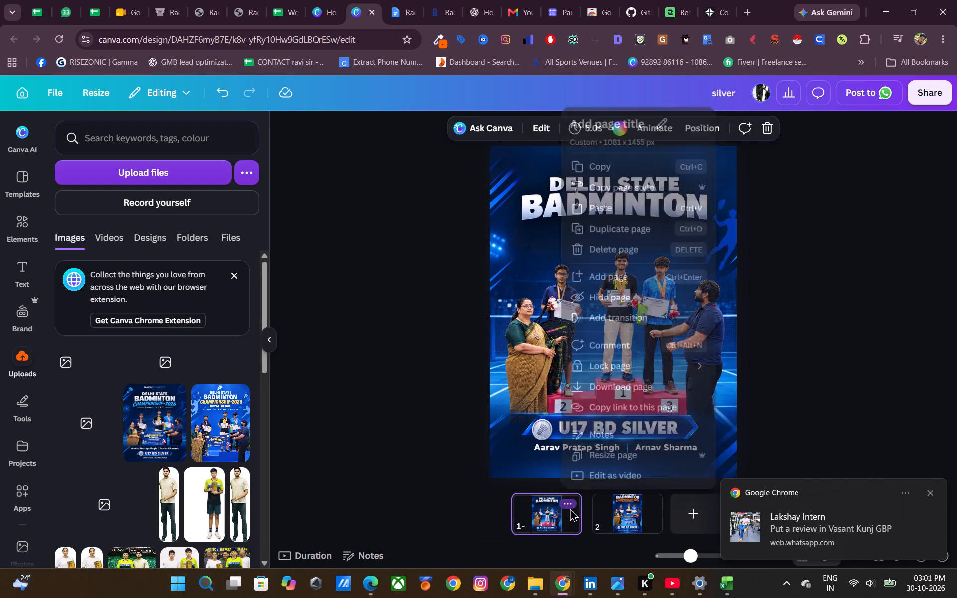
pyautogui.click(608, 257)
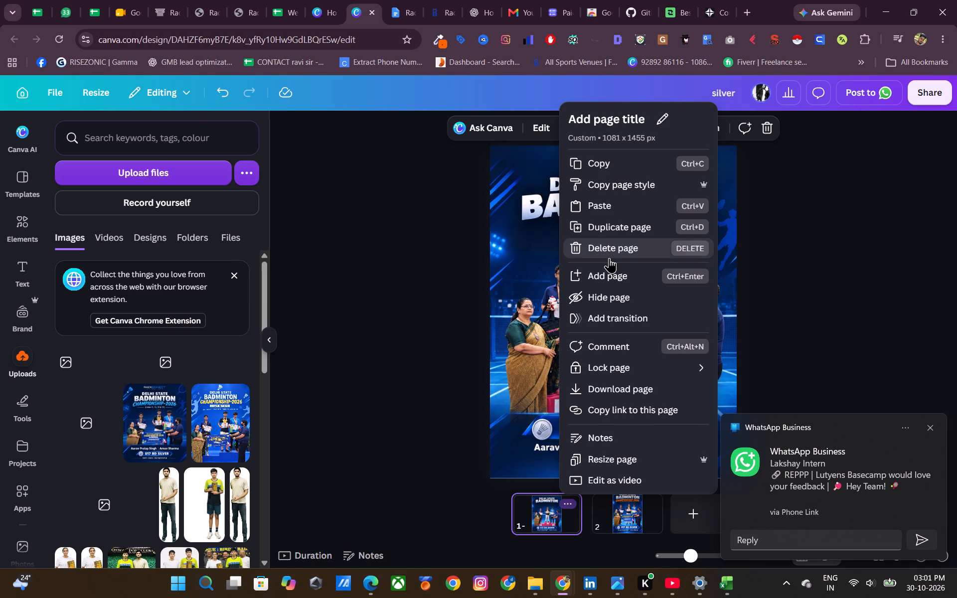
pyautogui.click(614, 374)
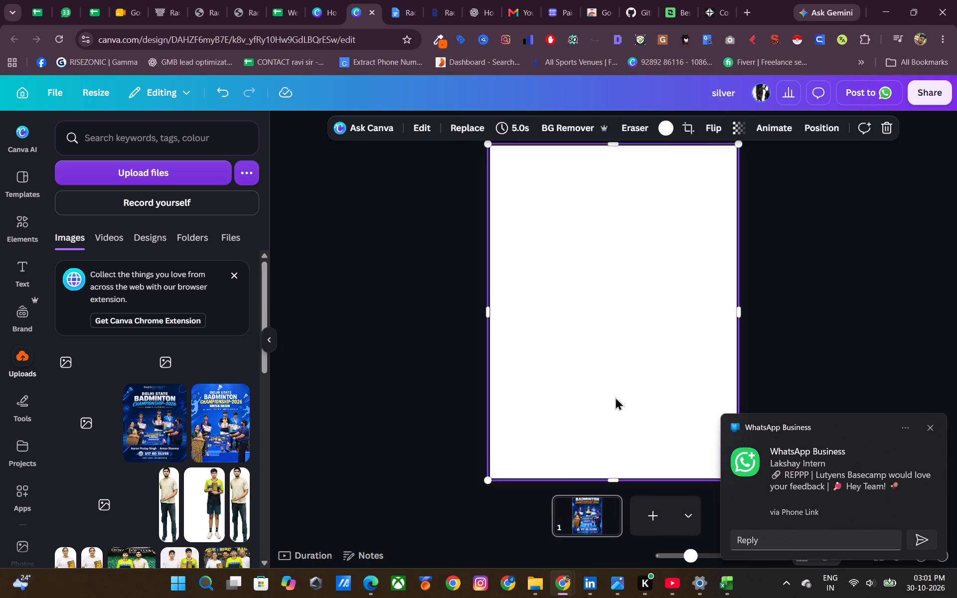
pyautogui.click(591, 521)
pyautogui.doubleClick(595, 521)
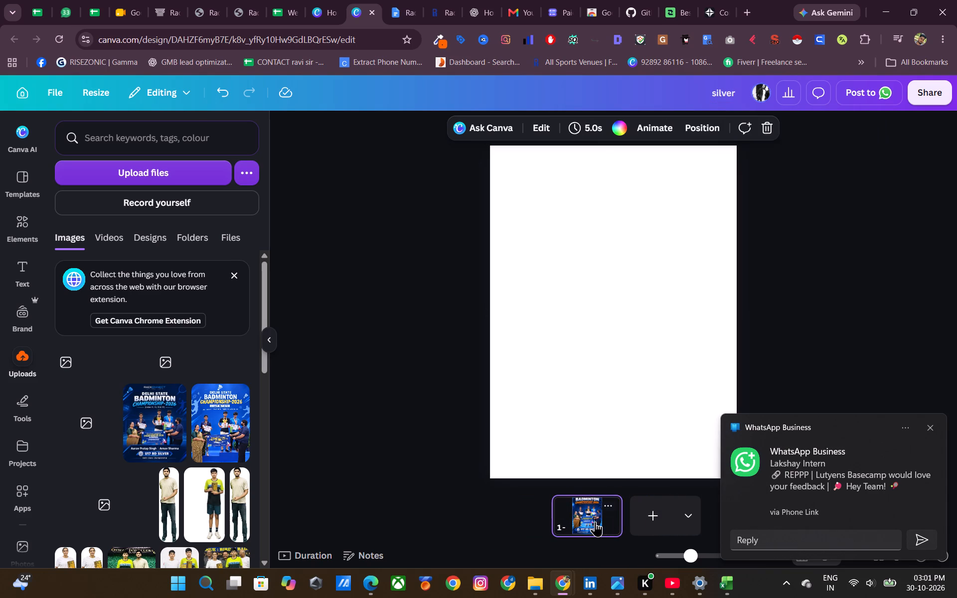
# Upload the image "Turn Your Travel Story Into Beautiful Slides with Free PowerPoint Templates" from the Downloads folder to the design's uploads.
pyautogui.click(927, 432)
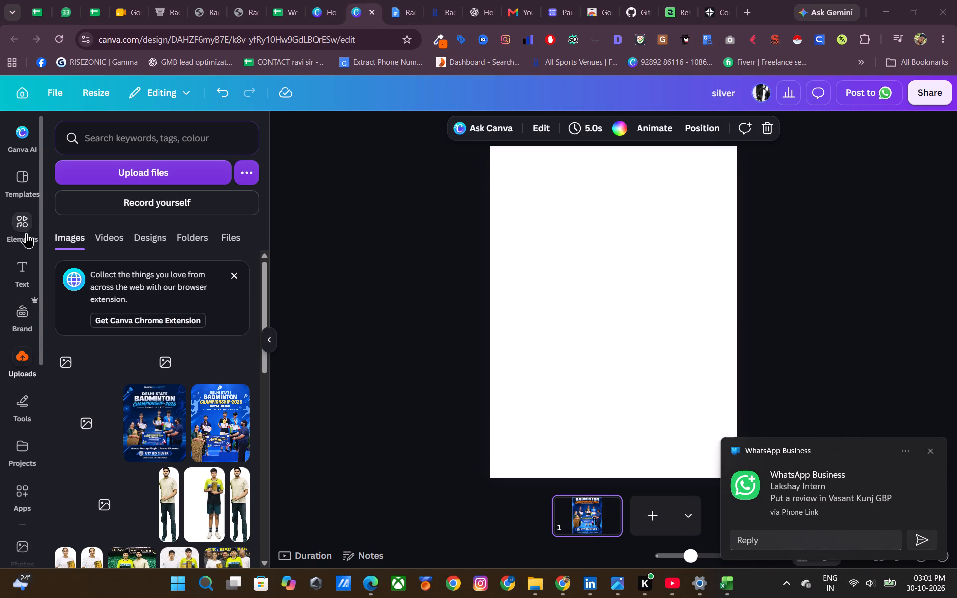
pyautogui.click(23, 384)
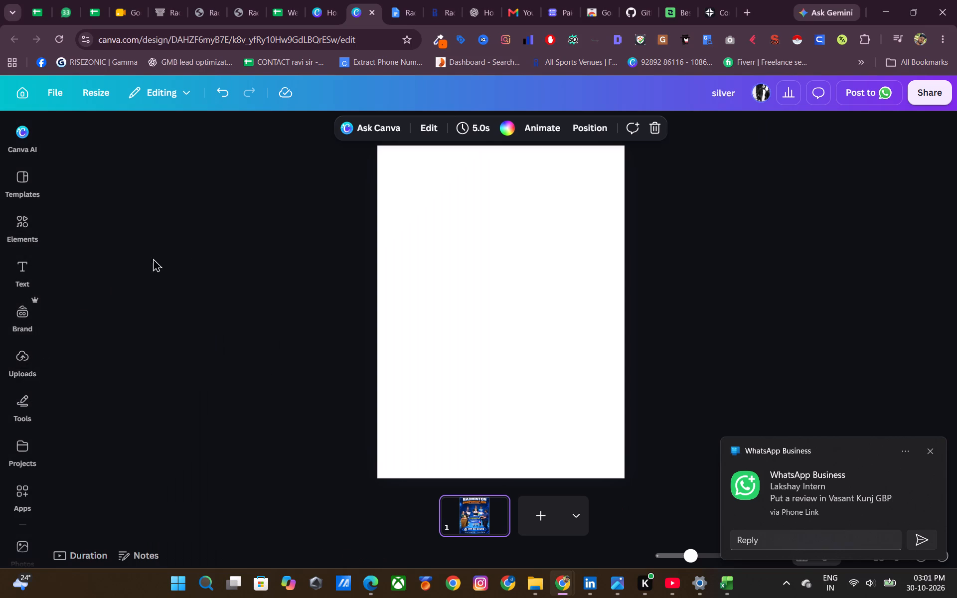
pyautogui.click(19, 372)
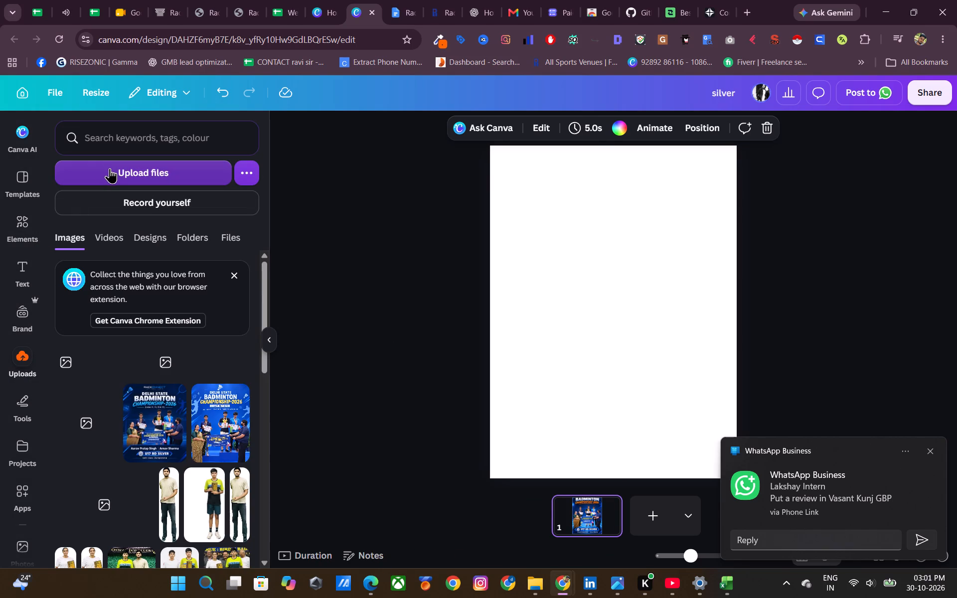
pyautogui.click(111, 169)
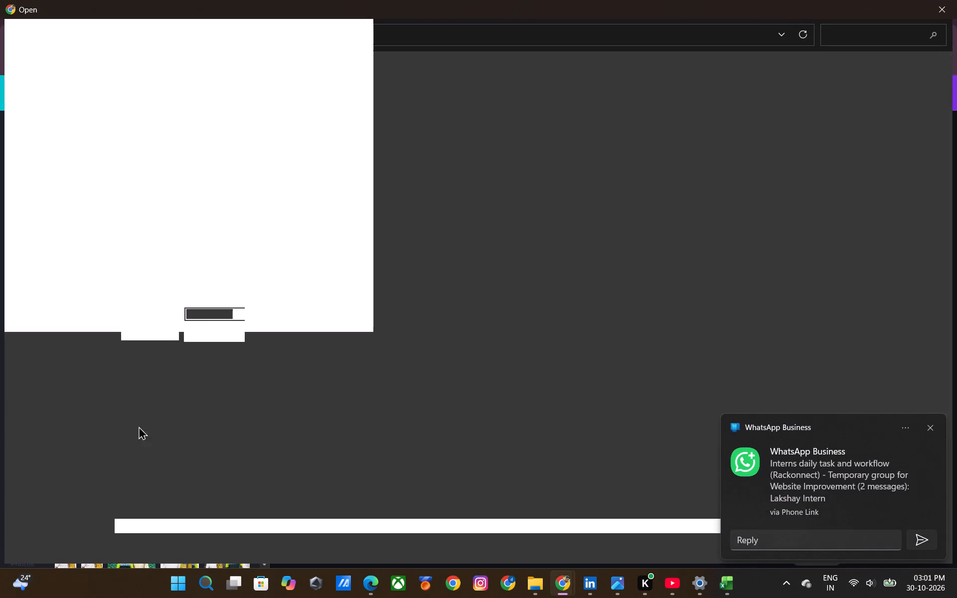
pyautogui.scroll(-5, 461, 368)
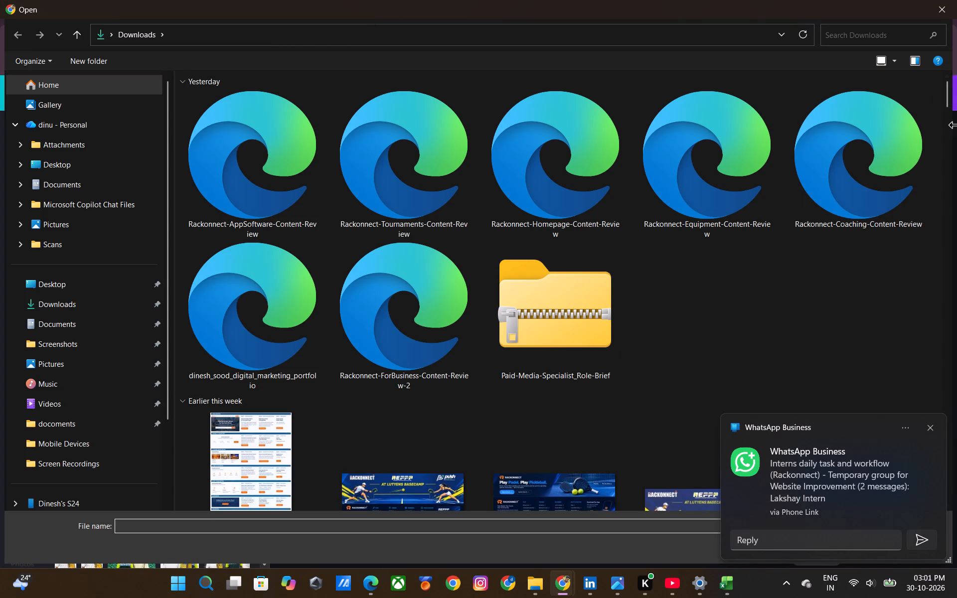
pyautogui.moveTo(948, 98); pyautogui.dragTo(956, 132)
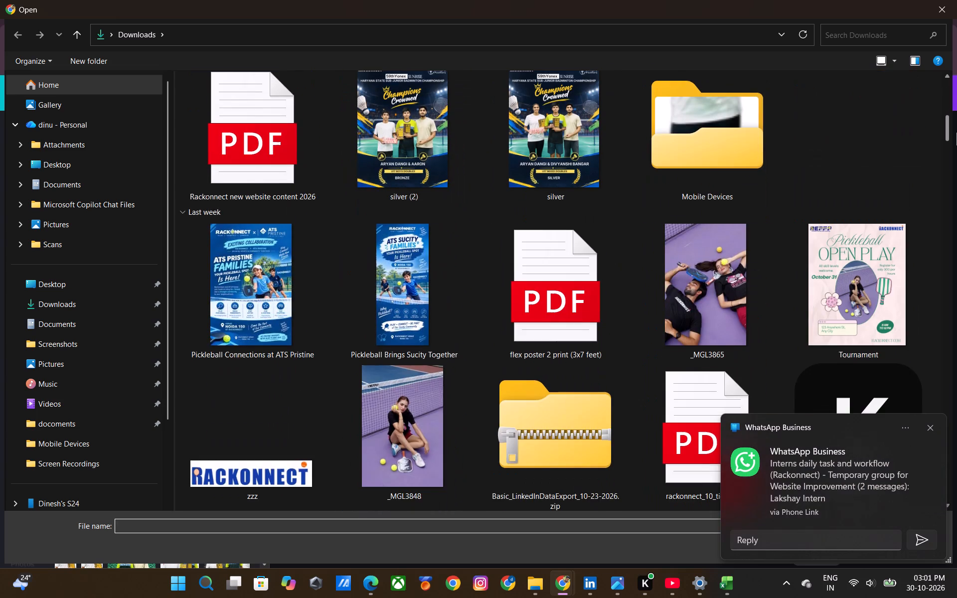
pyautogui.moveTo(956, 132); pyautogui.dragTo(956, 165)
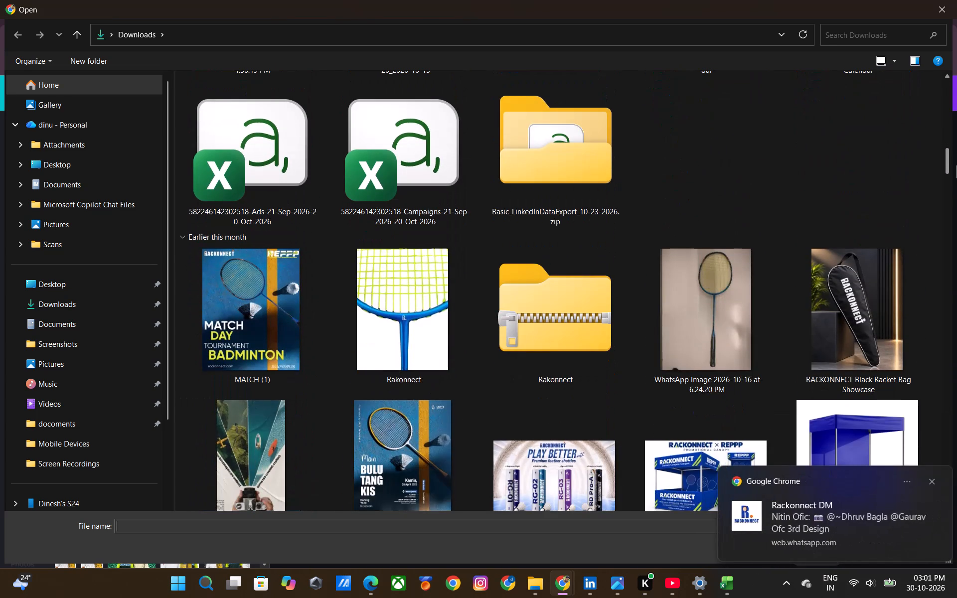
pyautogui.moveTo(956, 165); pyautogui.dragTo(956, 182)
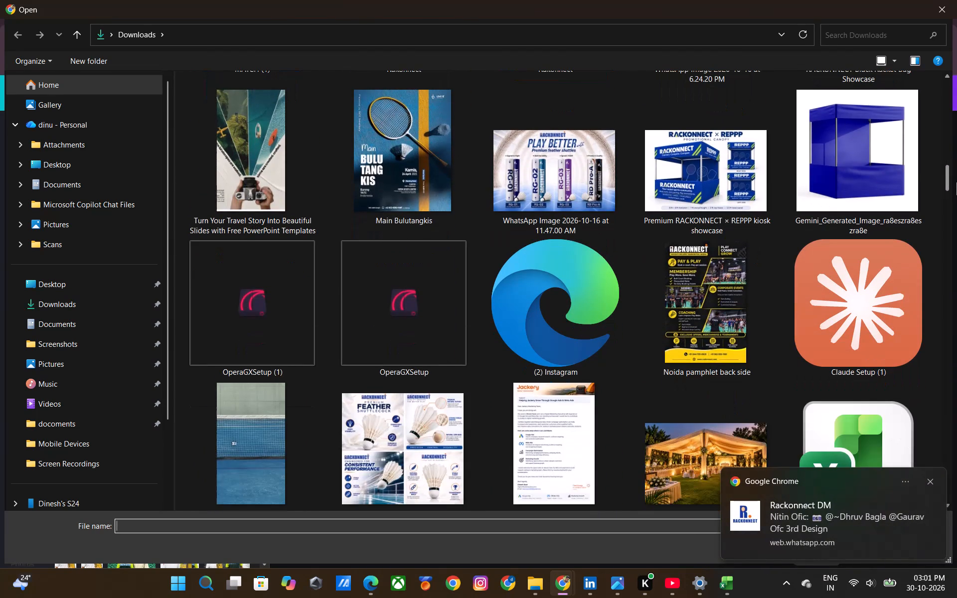
pyautogui.moveTo(956, 182); pyautogui.dragTo(956, 181)
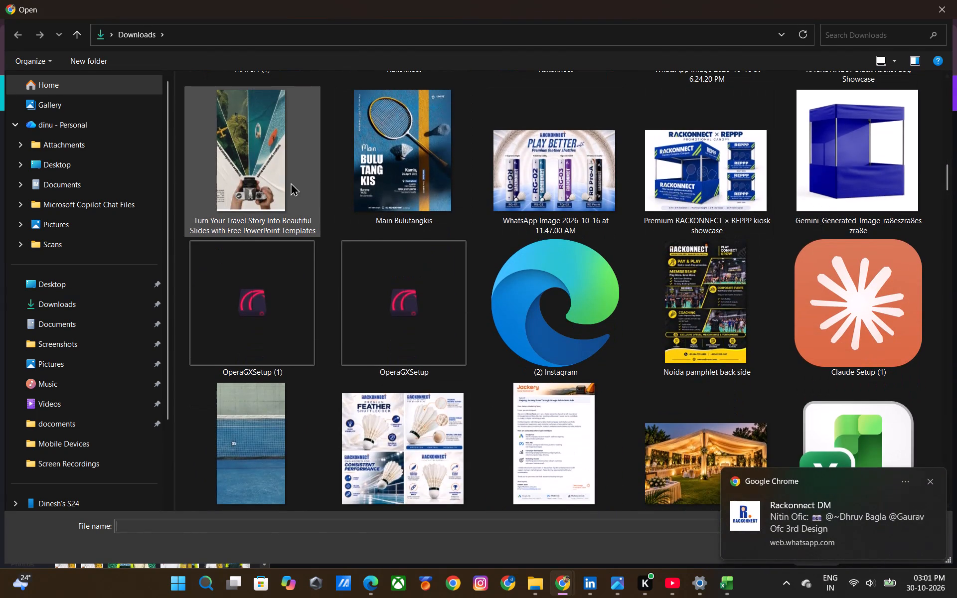
pyautogui.click(291, 182)
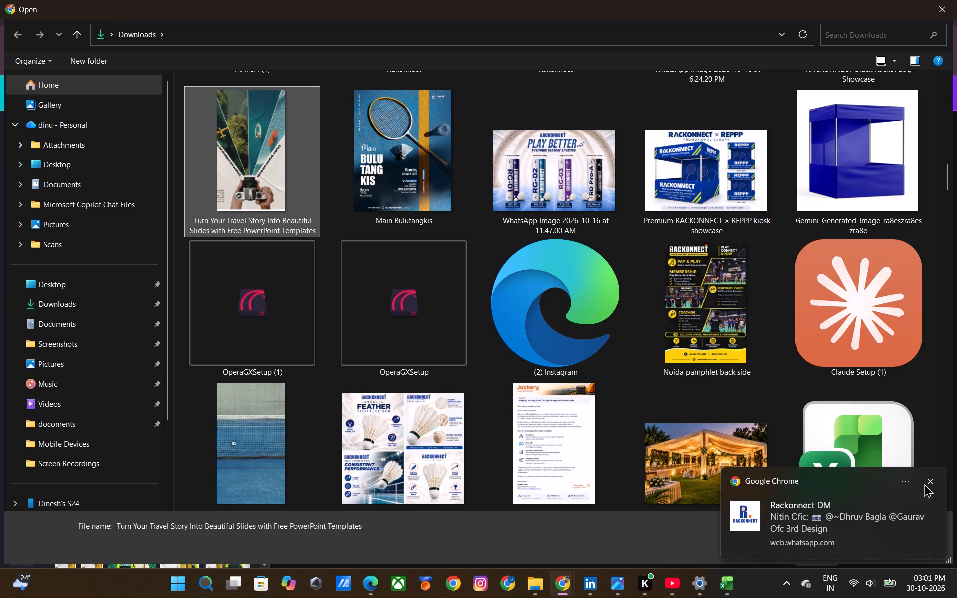
pyautogui.click(925, 484)
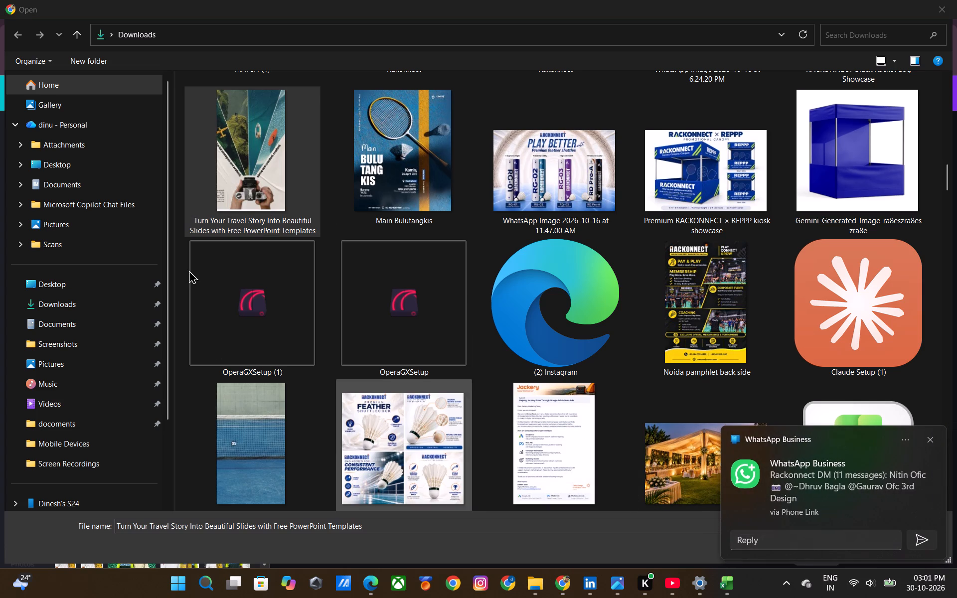
pyautogui.click(229, 211)
pyautogui.click(931, 442)
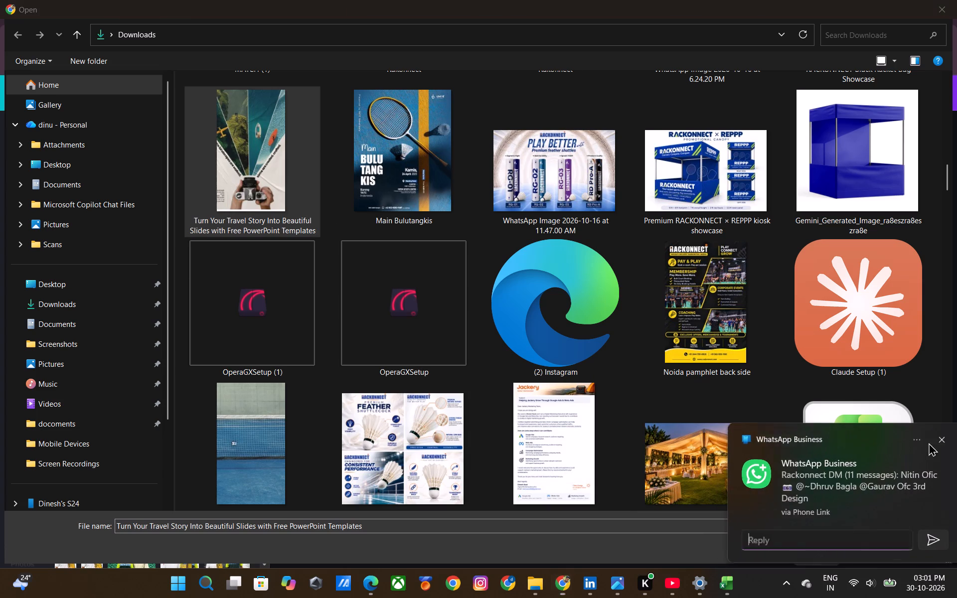
pyautogui.click(196, 159)
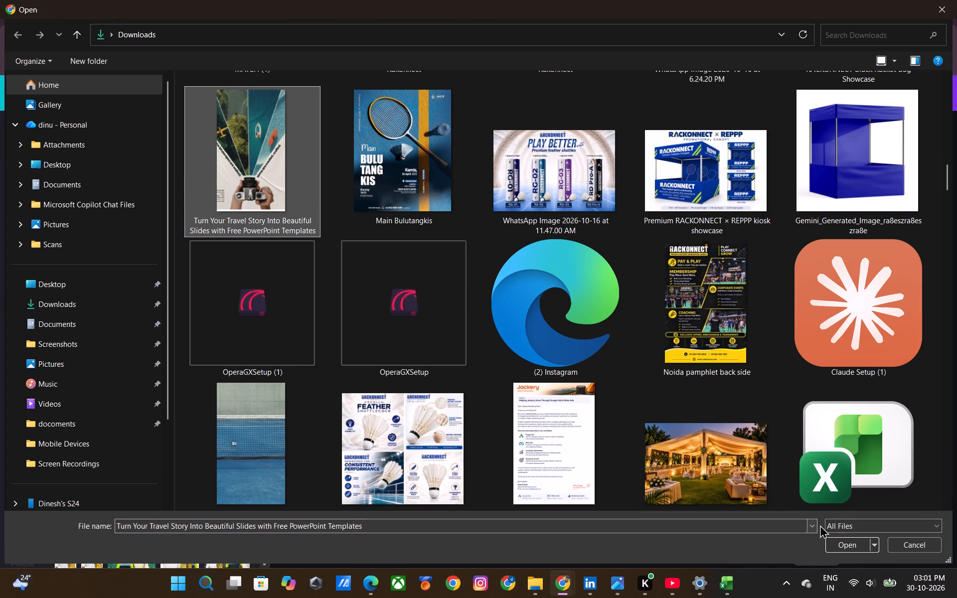
pyautogui.click(842, 553)
pyautogui.click(833, 546)
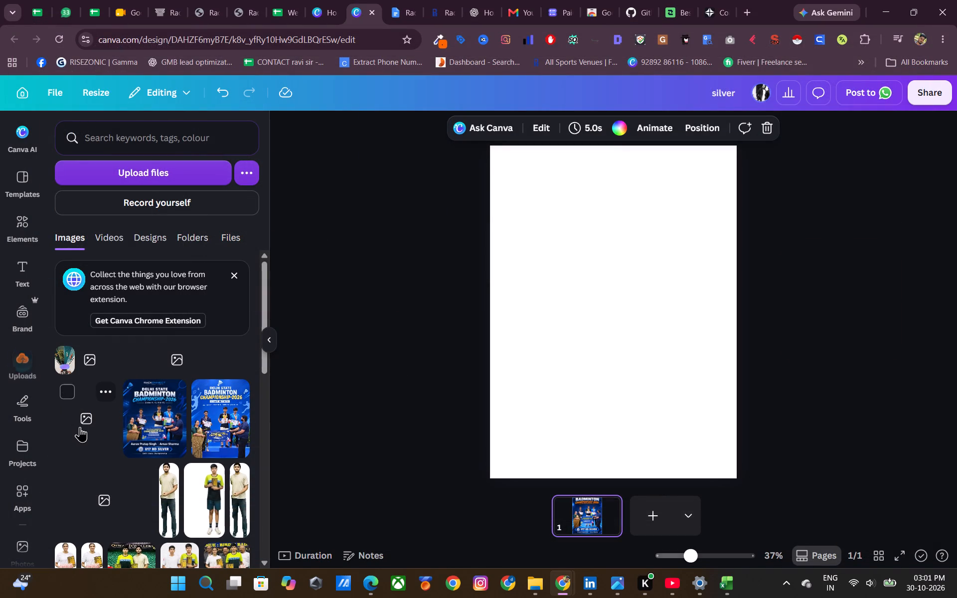
# Place the uploaded travel camera collage image on the remaining page.
pyautogui.click(67, 374)
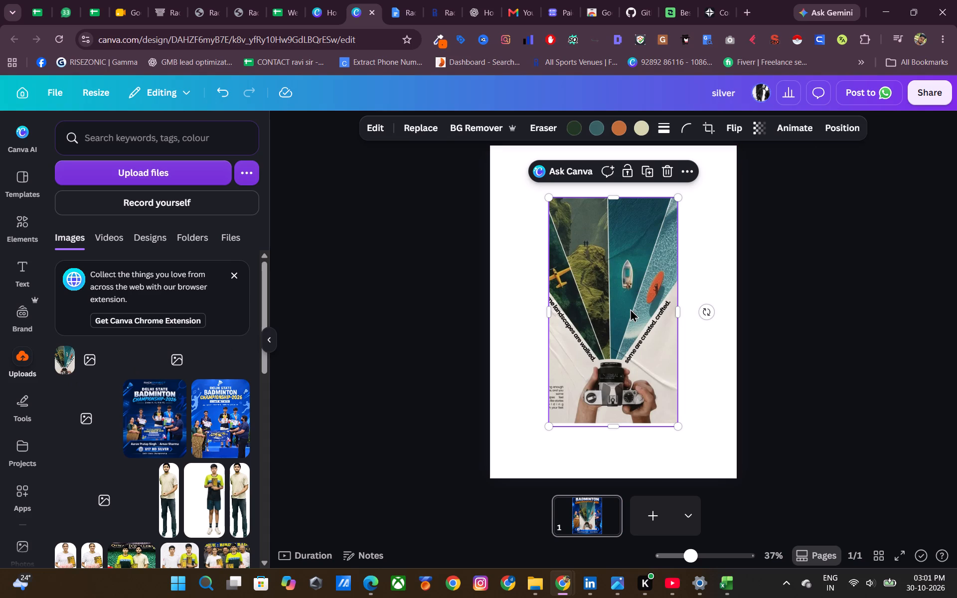
# Set the camera and landscapes image as the page background.
pyautogui.rightClick(630, 308)
pyautogui.click(702, 447)
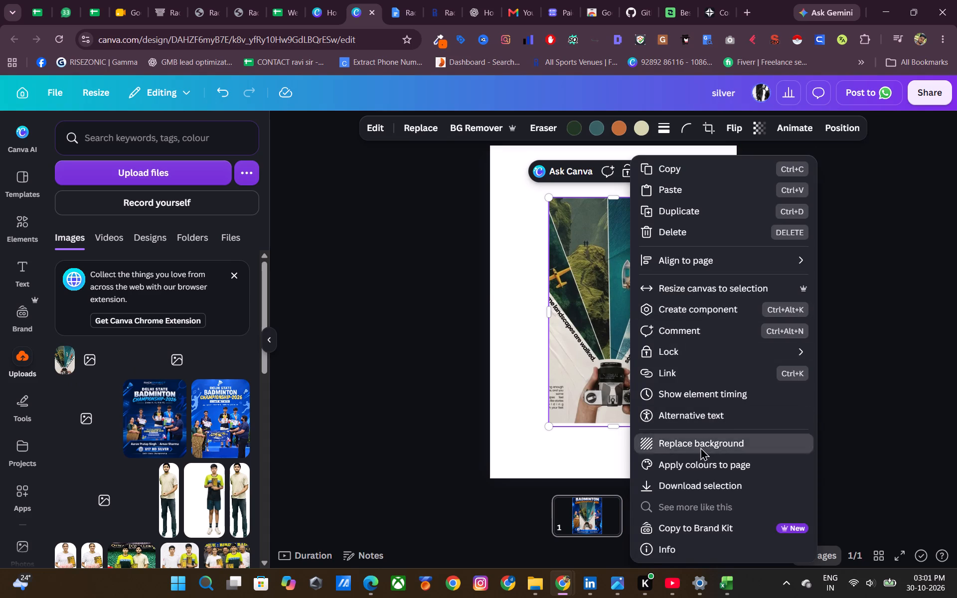
# Reposition the background image within its crop so both hands and the whole camera fit inside the page.
pyautogui.click(629, 344)
pyautogui.moveTo(629, 344); pyautogui.dragTo(642, 360)
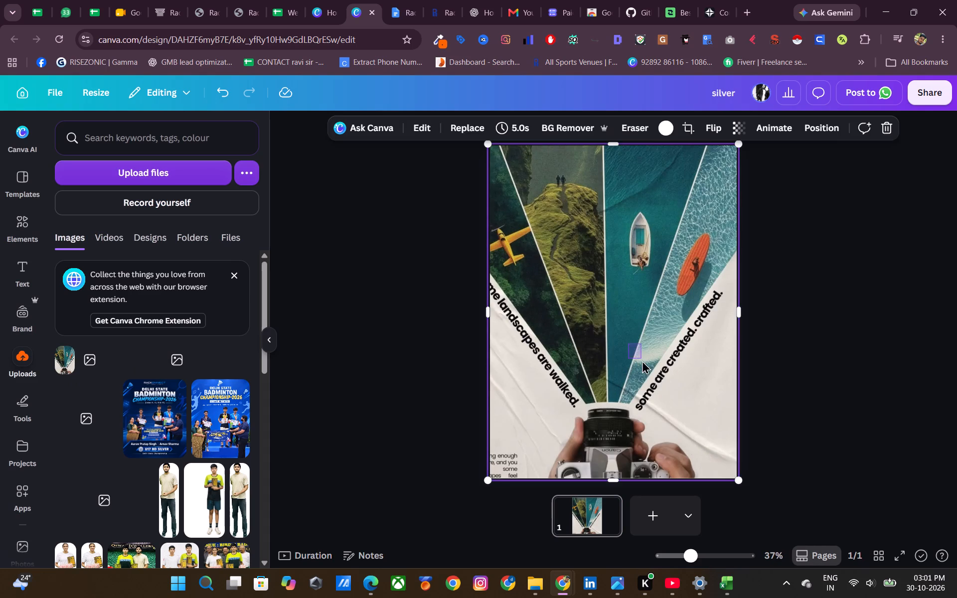
pyautogui.moveTo(642, 360); pyautogui.dragTo(641, 361)
pyautogui.doubleClick(632, 343)
pyautogui.moveTo(629, 343); pyautogui.dragTo(645, 326)
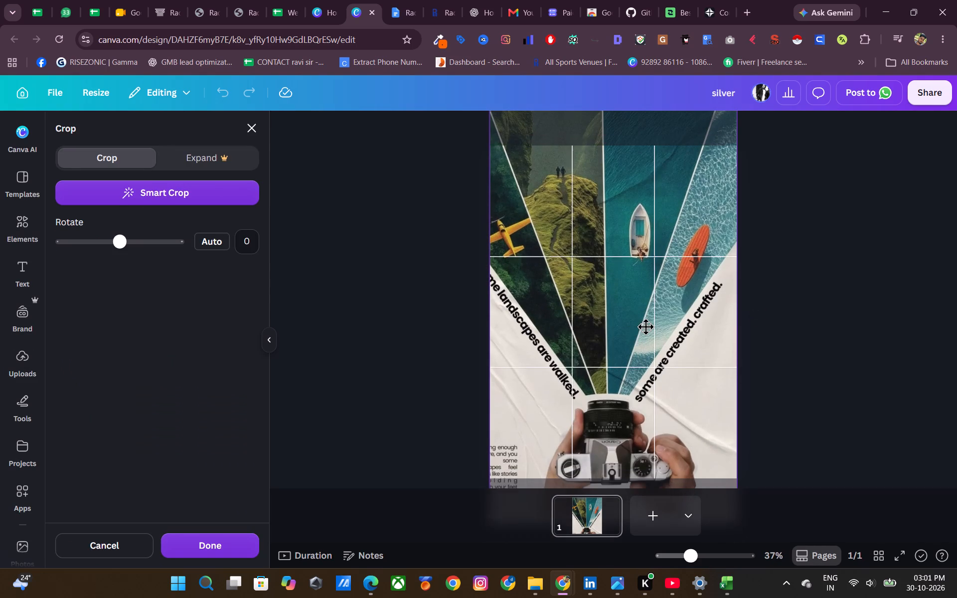
pyautogui.moveTo(645, 326); pyautogui.dragTo(660, 306)
pyautogui.click(796, 284)
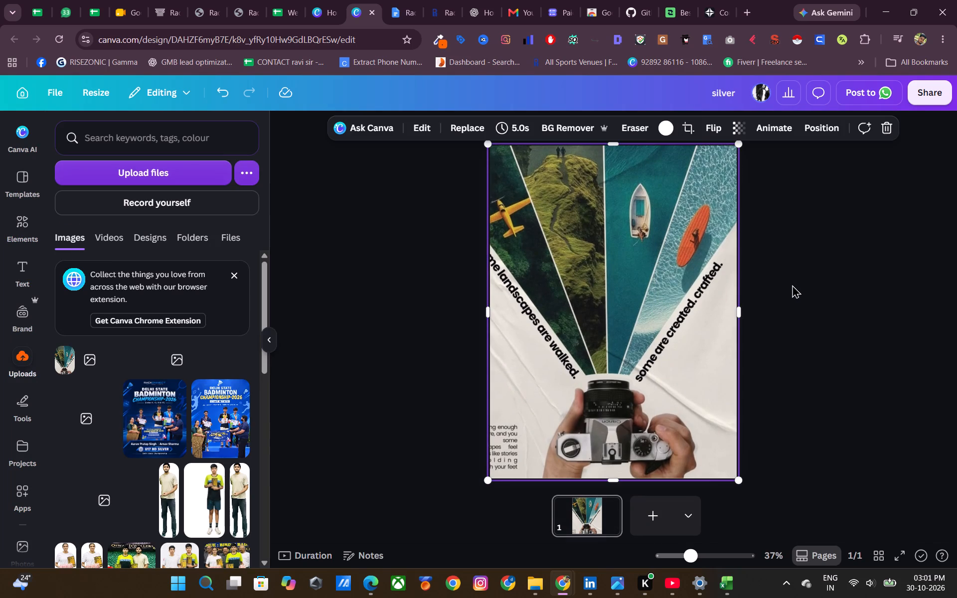
# Look through the uploaded images for a picture to place on the page.
pyautogui.scroll(-1, 200, 422)
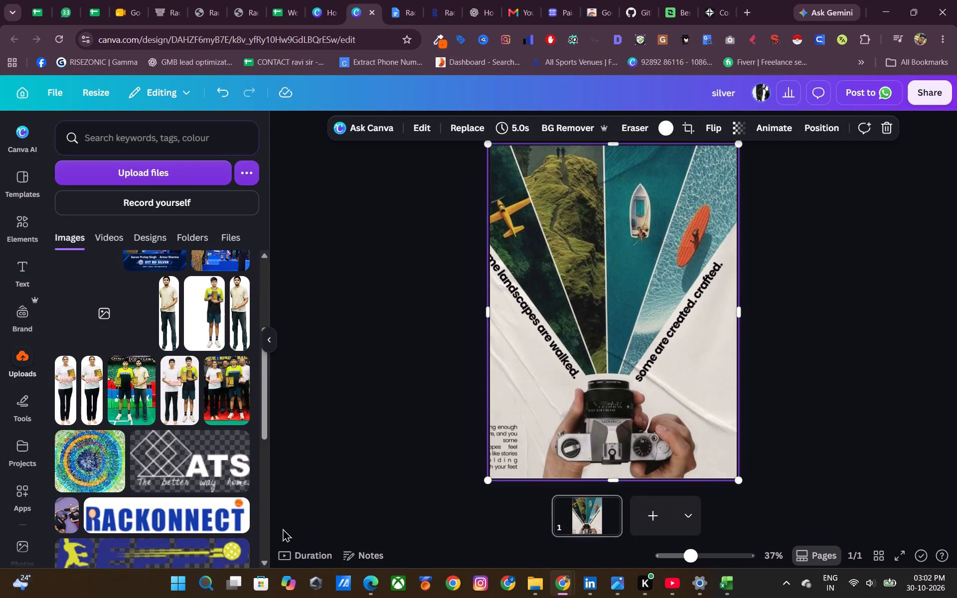
pyautogui.scroll(-1, 146, 496)
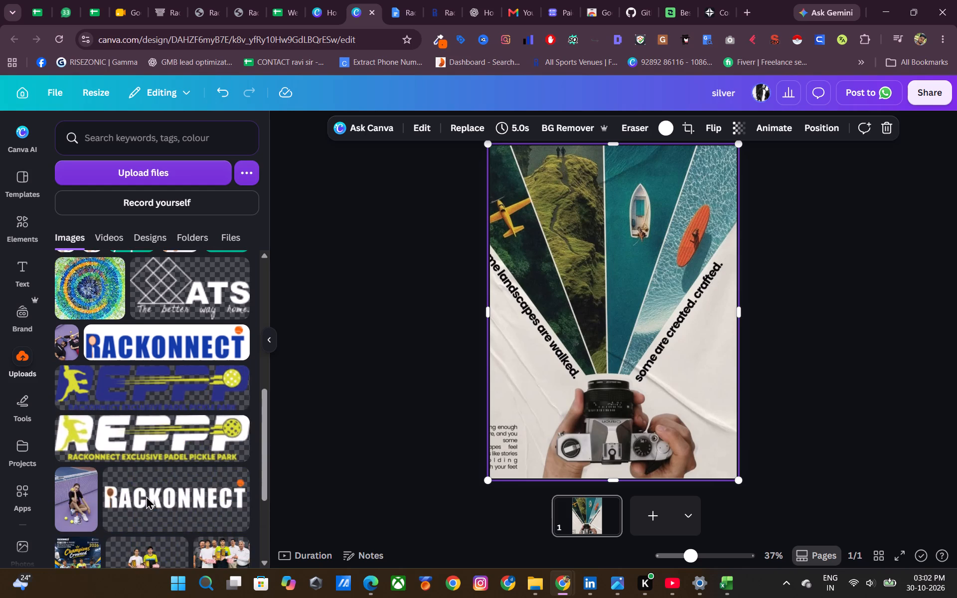
pyautogui.scroll(-1, 146, 496)
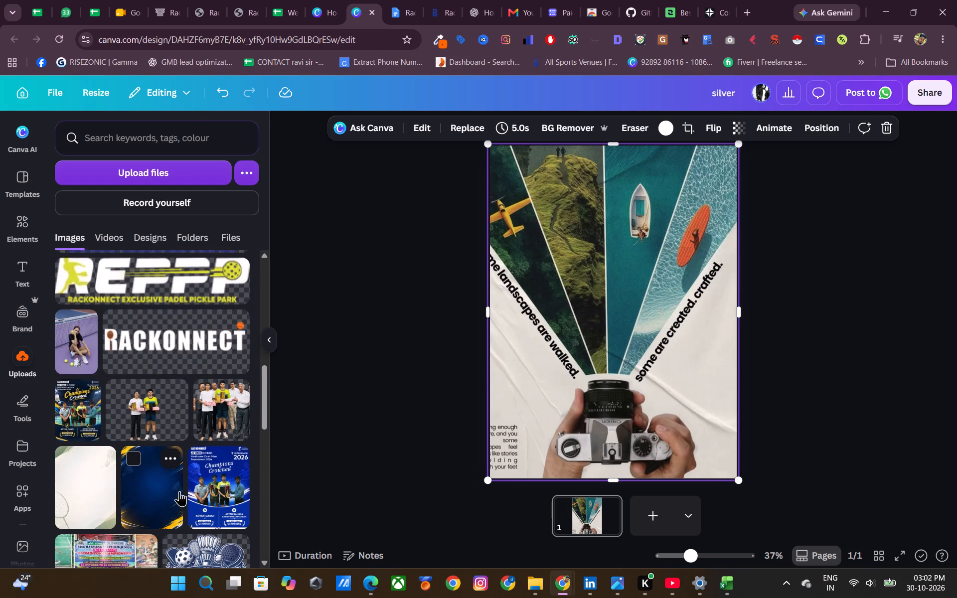
pyautogui.scroll(-3, 182, 496)
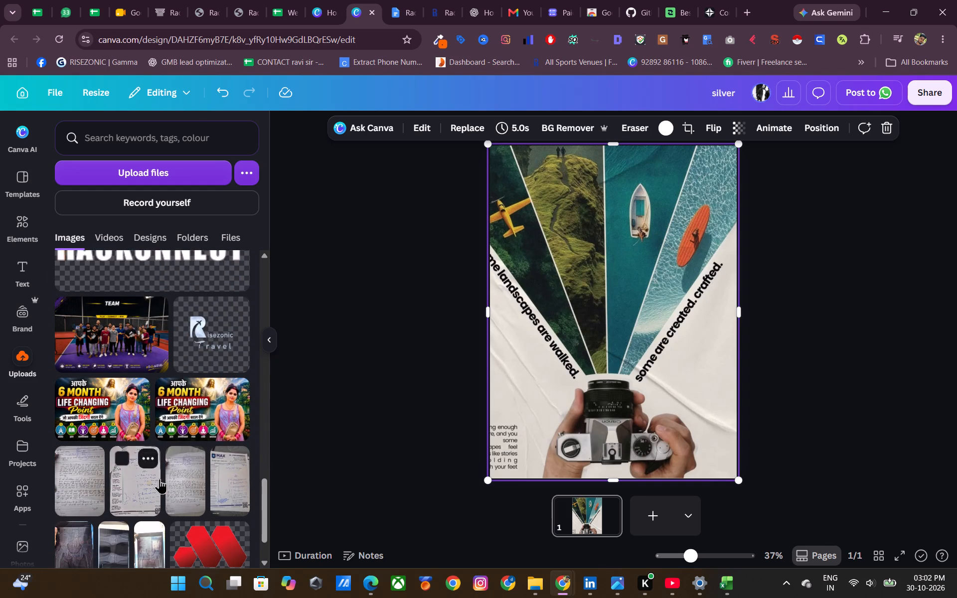
pyautogui.scroll(-3, 159, 478)
pyautogui.scroll(9, 164, 488)
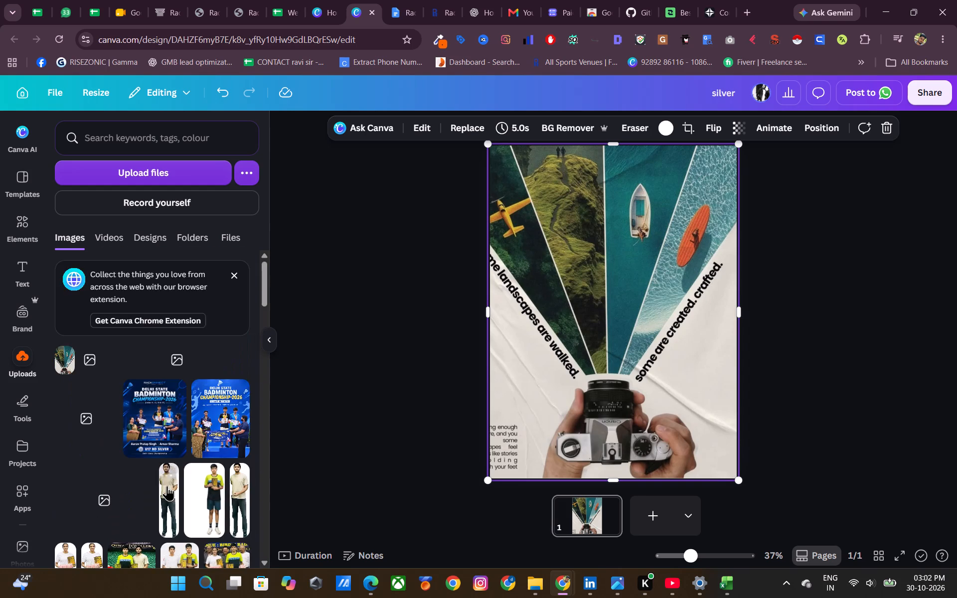
pyautogui.scroll(-1, 167, 485)
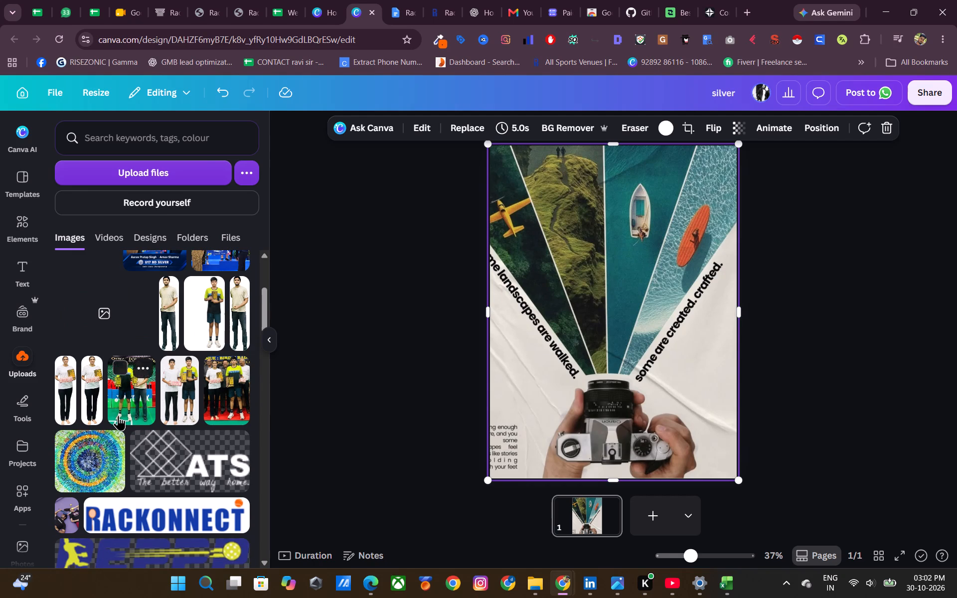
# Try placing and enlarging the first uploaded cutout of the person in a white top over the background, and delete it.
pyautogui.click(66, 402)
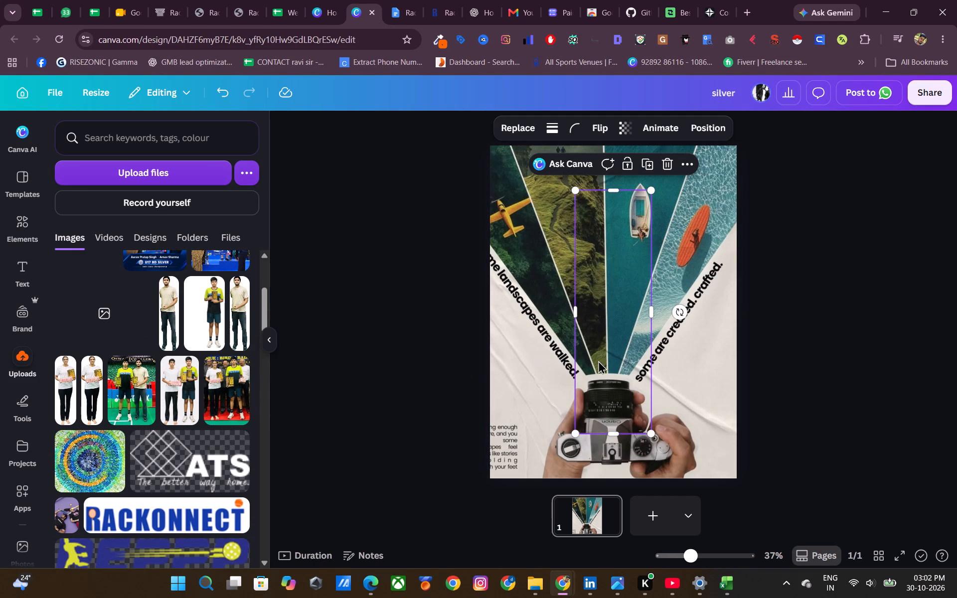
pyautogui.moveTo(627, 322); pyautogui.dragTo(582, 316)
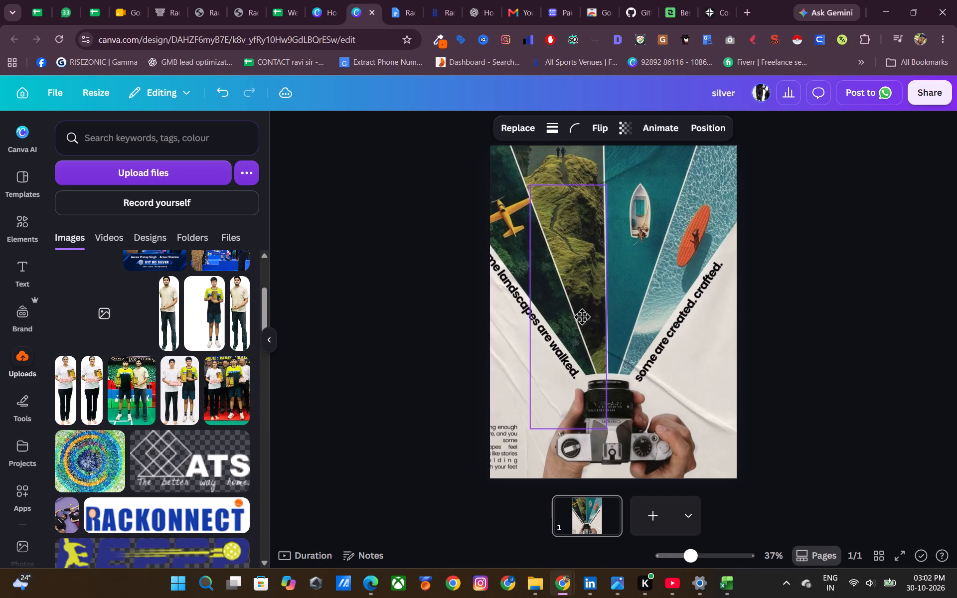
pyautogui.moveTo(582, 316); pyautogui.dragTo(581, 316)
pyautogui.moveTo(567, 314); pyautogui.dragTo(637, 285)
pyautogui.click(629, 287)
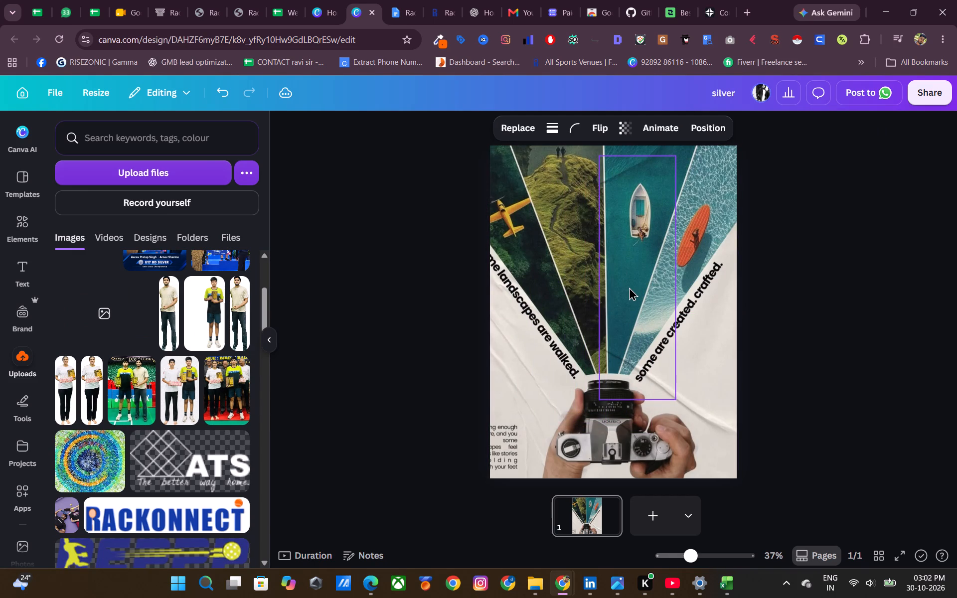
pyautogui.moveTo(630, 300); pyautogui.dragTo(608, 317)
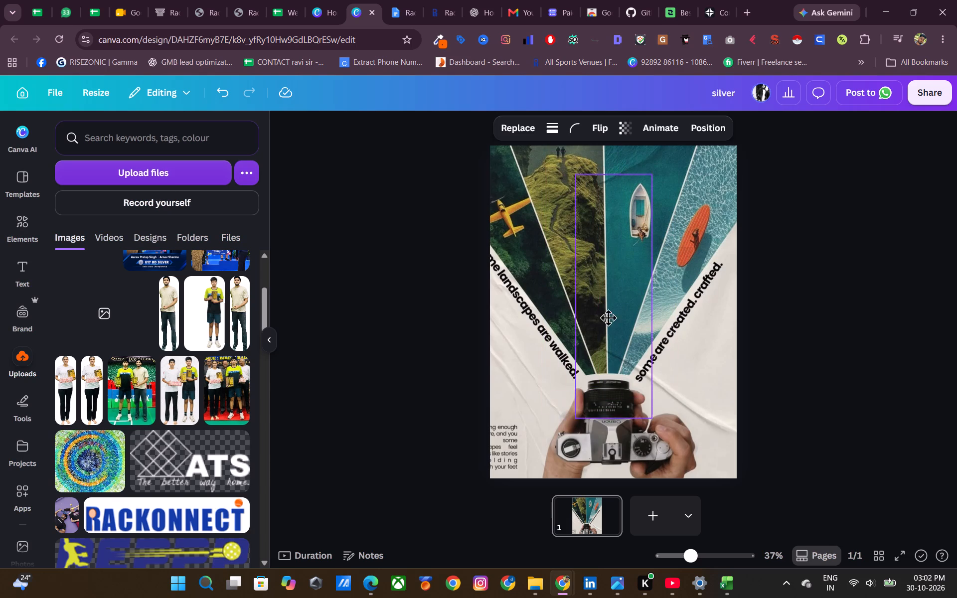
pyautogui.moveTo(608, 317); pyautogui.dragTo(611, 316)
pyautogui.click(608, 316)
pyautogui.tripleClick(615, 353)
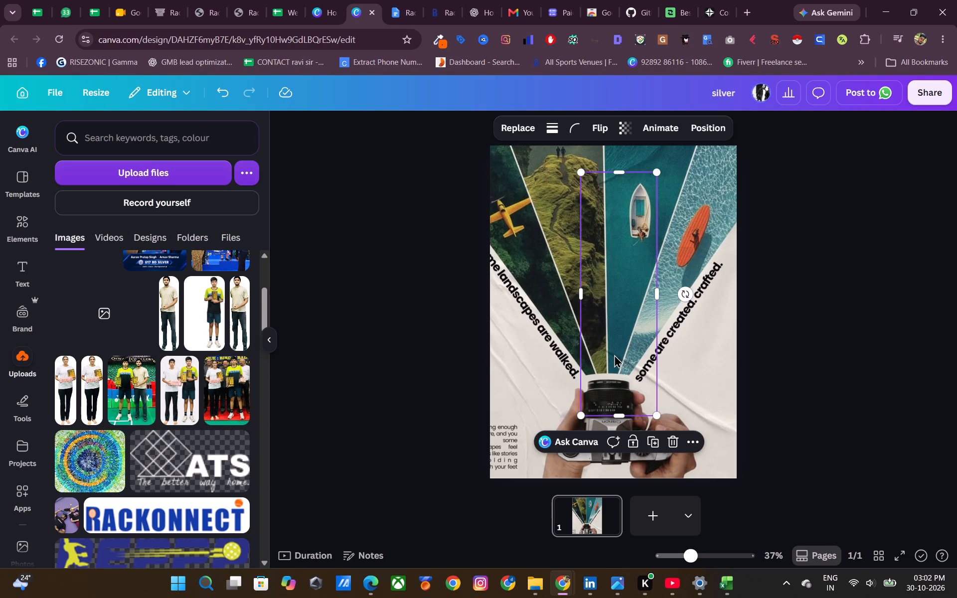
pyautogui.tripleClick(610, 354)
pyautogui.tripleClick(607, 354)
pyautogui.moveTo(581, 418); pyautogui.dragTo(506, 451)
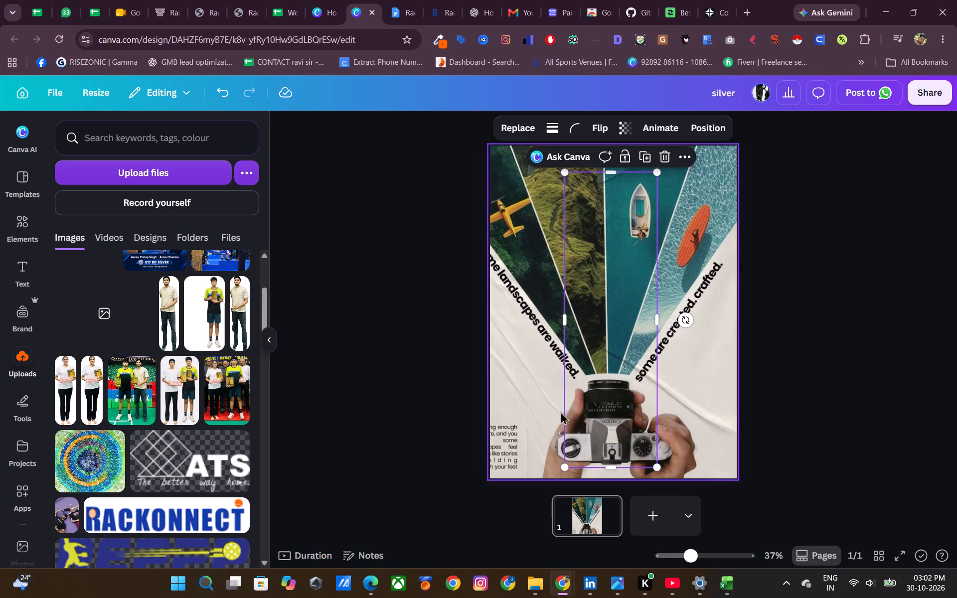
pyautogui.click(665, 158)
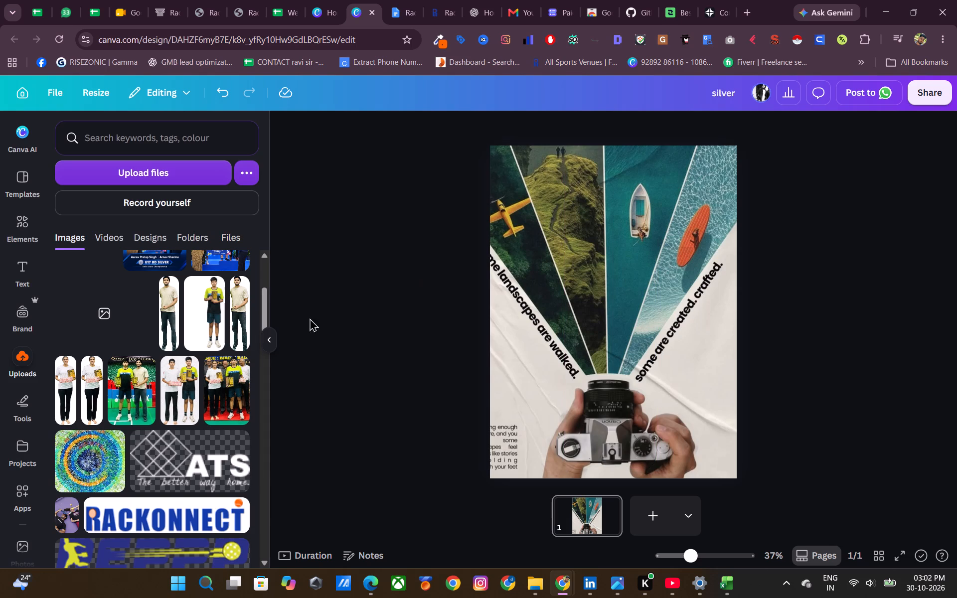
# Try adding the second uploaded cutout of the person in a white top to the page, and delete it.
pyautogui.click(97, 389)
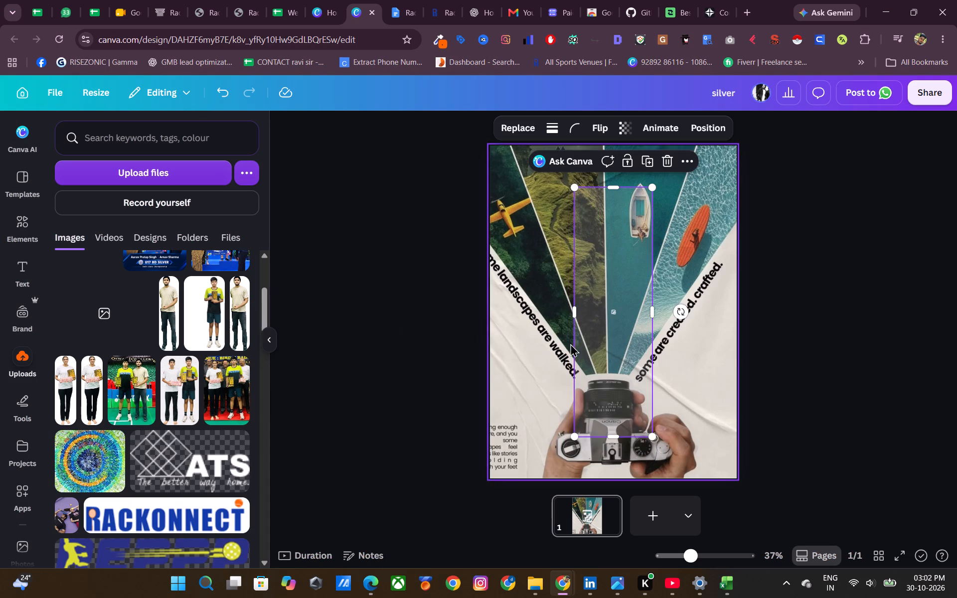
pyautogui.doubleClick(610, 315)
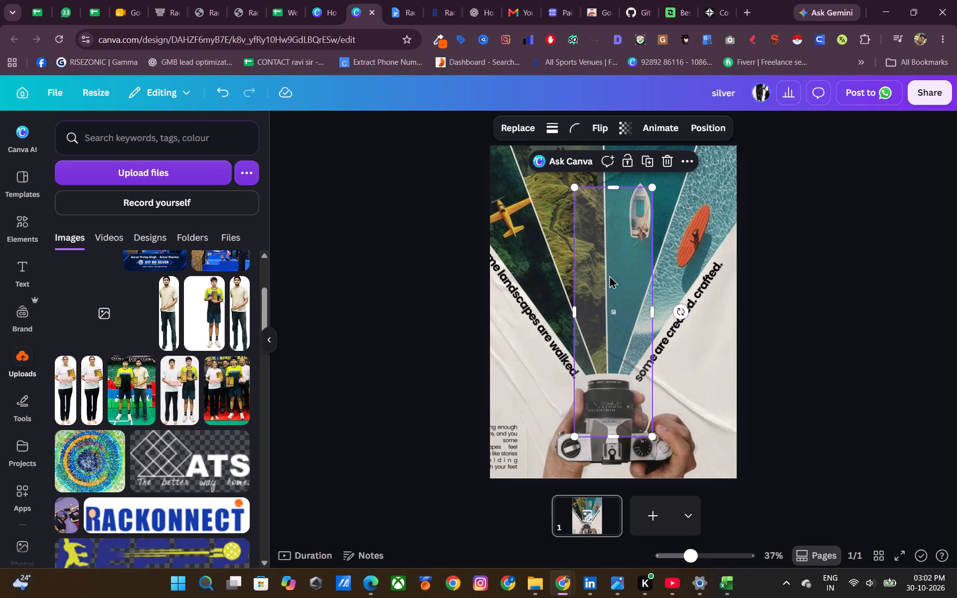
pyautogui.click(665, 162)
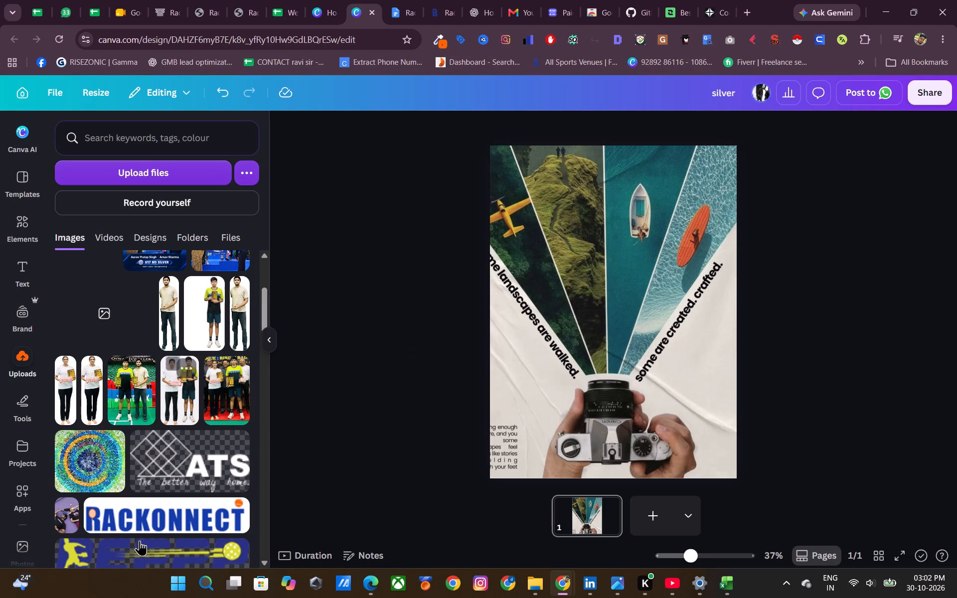
# Look further through the uploaded images for another picture to use.
pyautogui.scroll(-7, 191, 470)
pyautogui.scroll(2, 187, 459)
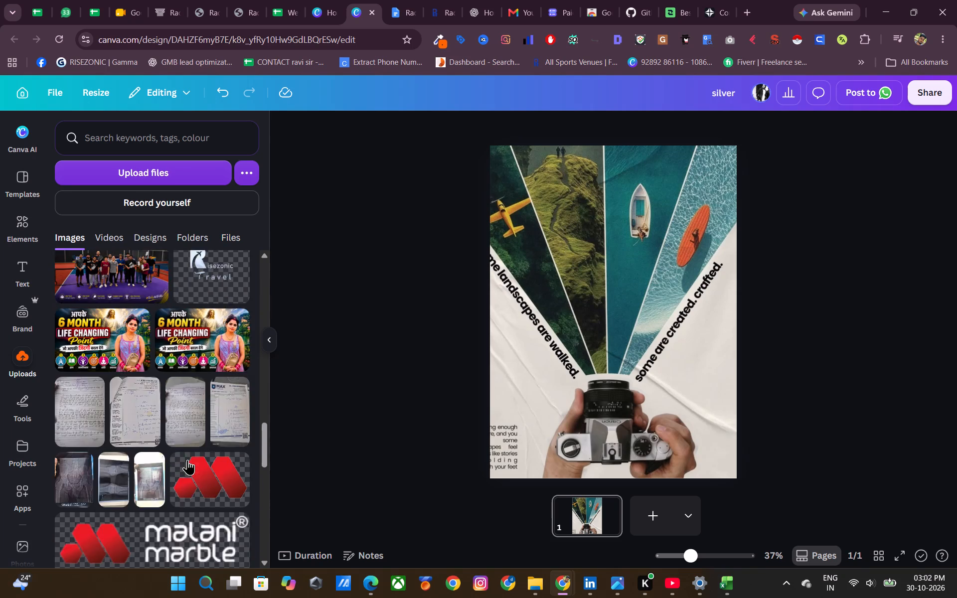
pyautogui.scroll(-7, 187, 459)
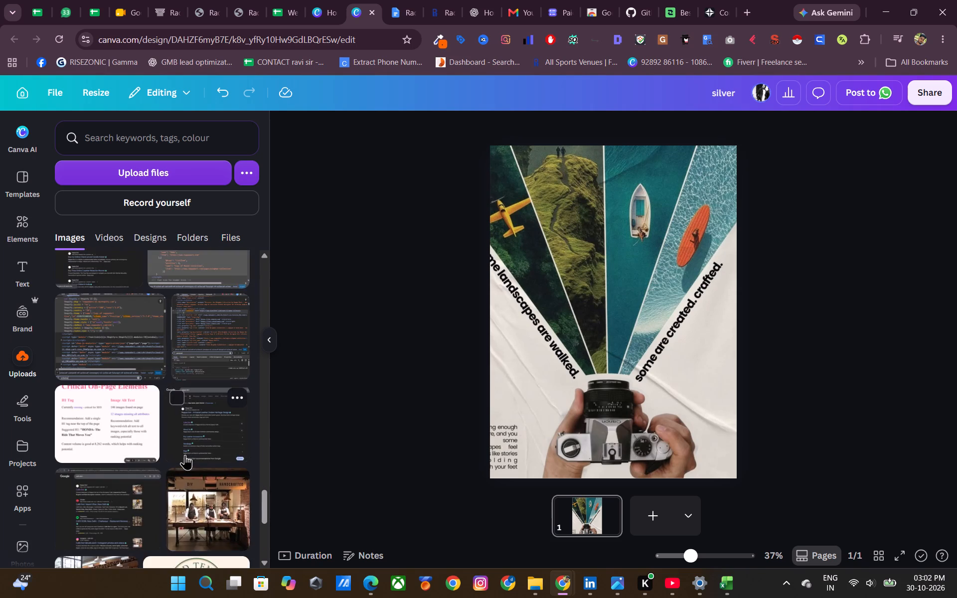
pyautogui.scroll(18, 182, 454)
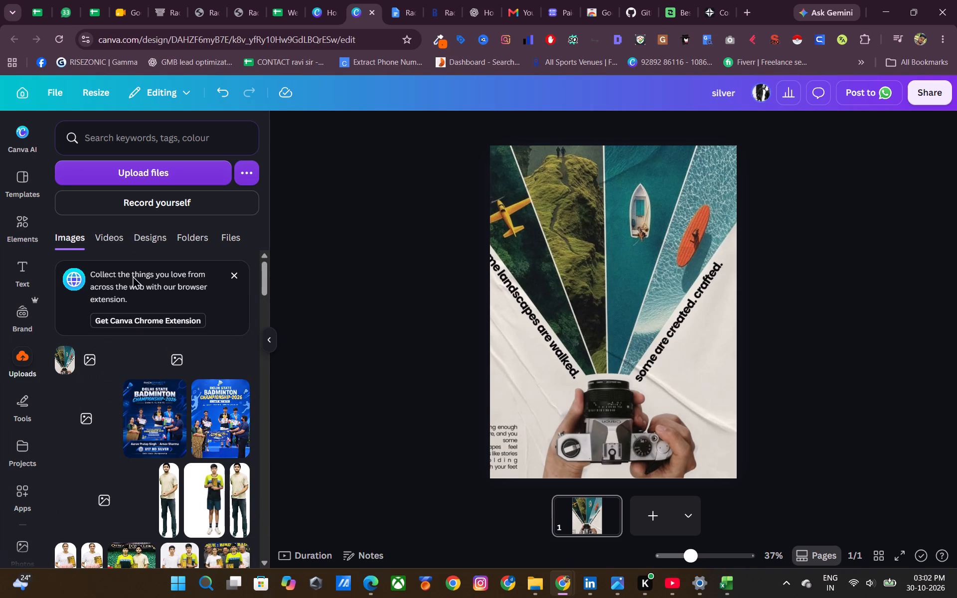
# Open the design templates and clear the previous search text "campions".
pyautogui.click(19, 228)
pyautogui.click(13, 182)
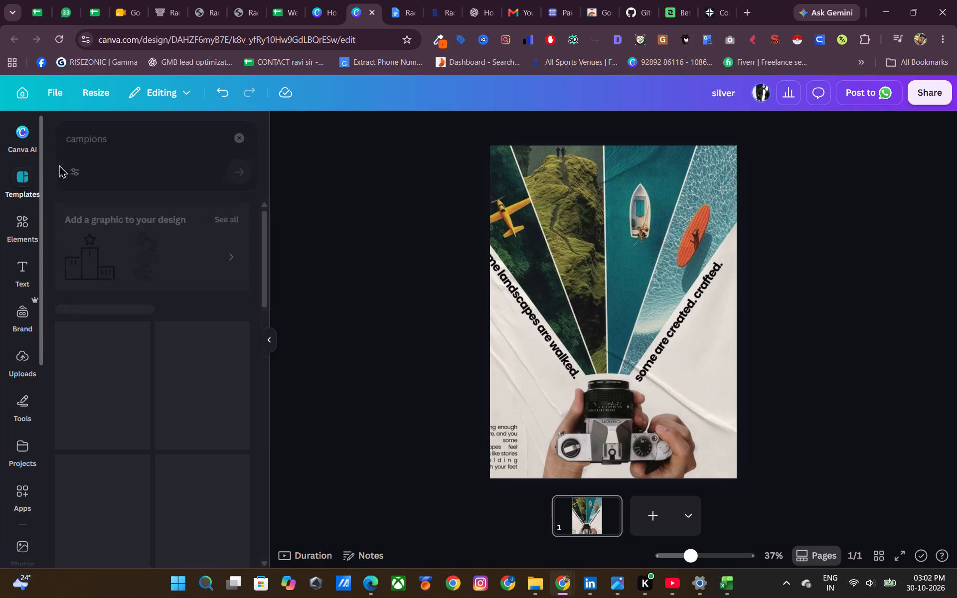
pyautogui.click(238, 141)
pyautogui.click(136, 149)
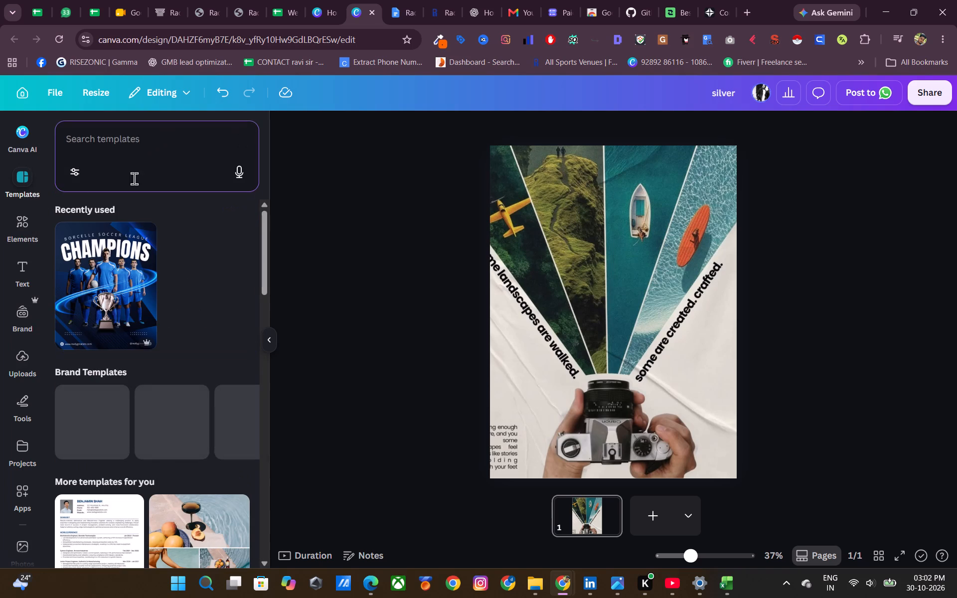
# Search the elements for "PADEL" in place of the old query and show the photo results.
pyautogui.click(7, 224)
pyautogui.moveTo(146, 140); pyautogui.dragTo(91, 141)
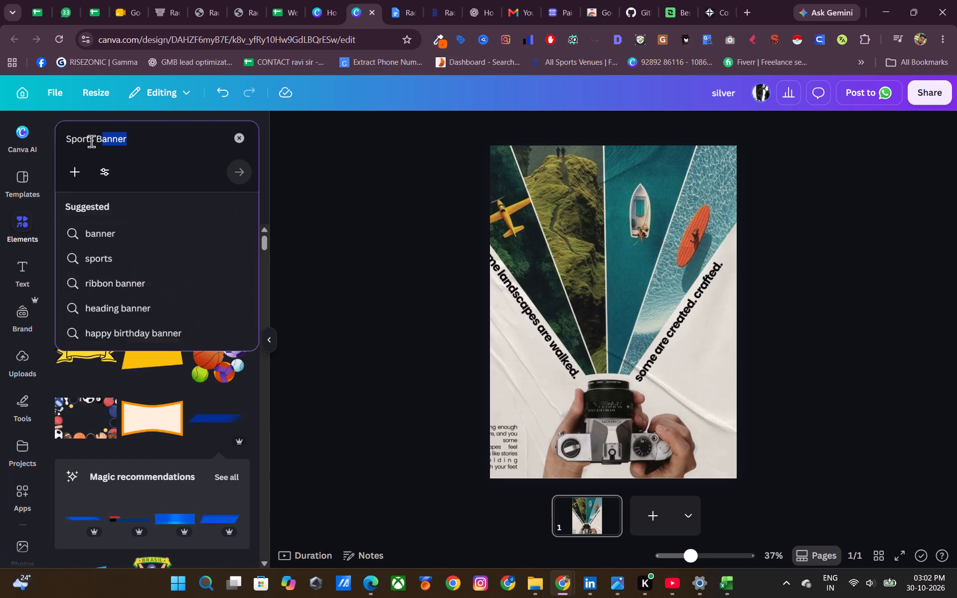
pyautogui.moveTo(91, 141); pyautogui.dragTo(55, 149)
pyautogui.press('BackSpace')
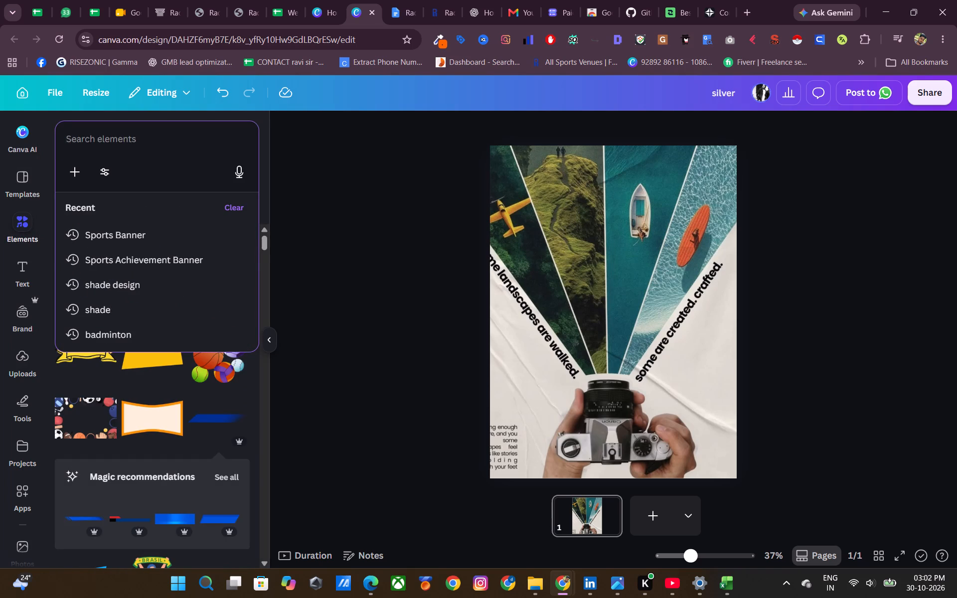
pyautogui.write('PICH')
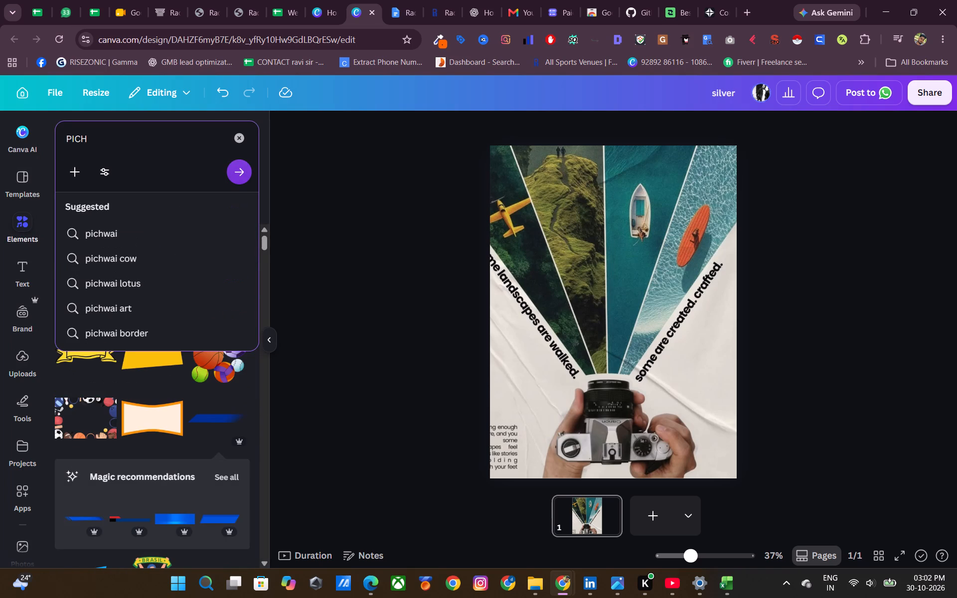
pyautogui.write('LE')
pyautogui.press('BackSpace')
pyautogui.press('BackSpace')
pyautogui.press('BackSpace')
pyautogui.press('BackSpace')
pyautogui.press('BackSpace')
pyautogui.press('BackSpace')
pyautogui.press('BackSpace')
pyautogui.press('BackSpace')
pyautogui.press('BackSpace')
pyautogui.press('BackSpace')
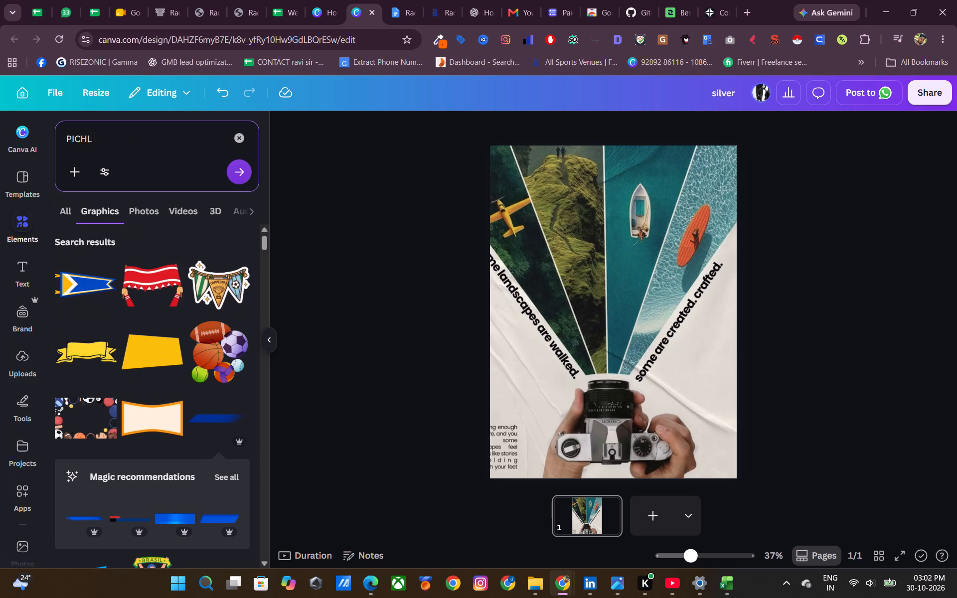
pyautogui.write('PADEL')
pyautogui.press('Return')
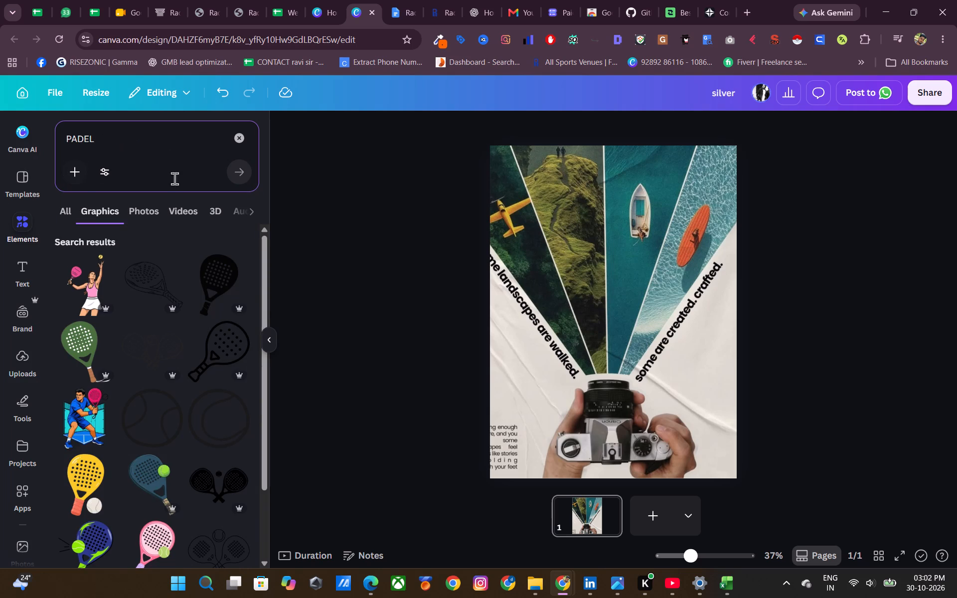
pyautogui.click(133, 215)
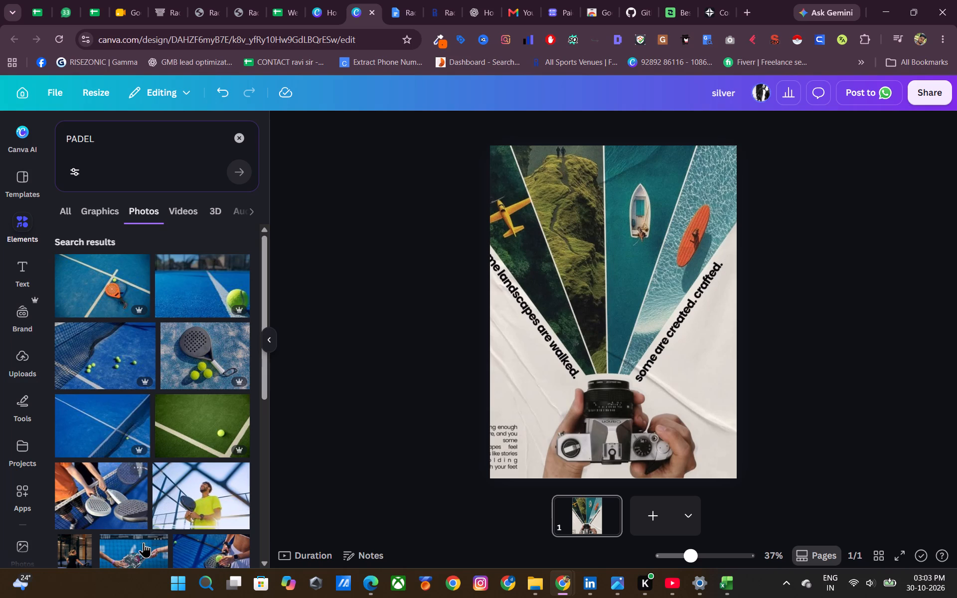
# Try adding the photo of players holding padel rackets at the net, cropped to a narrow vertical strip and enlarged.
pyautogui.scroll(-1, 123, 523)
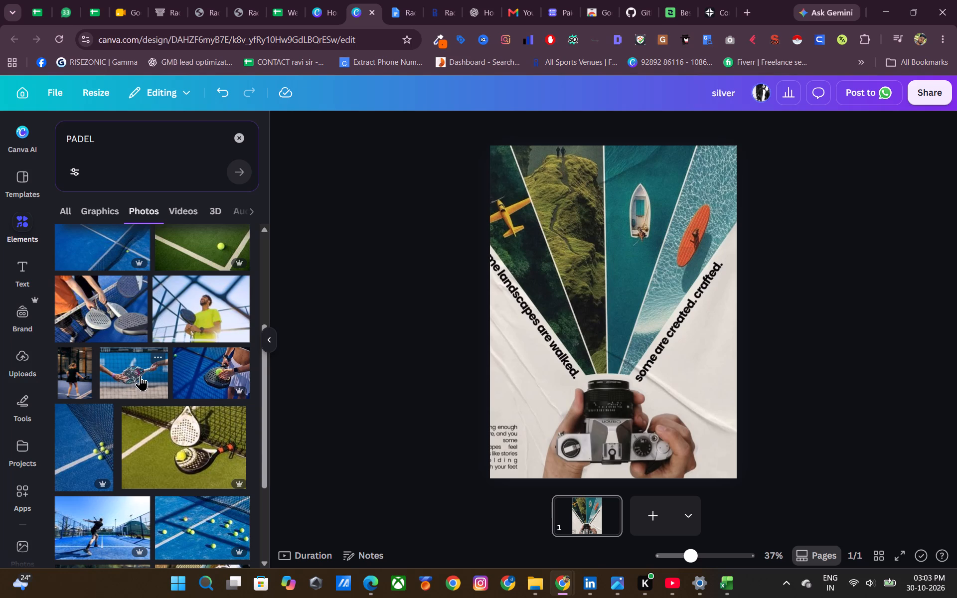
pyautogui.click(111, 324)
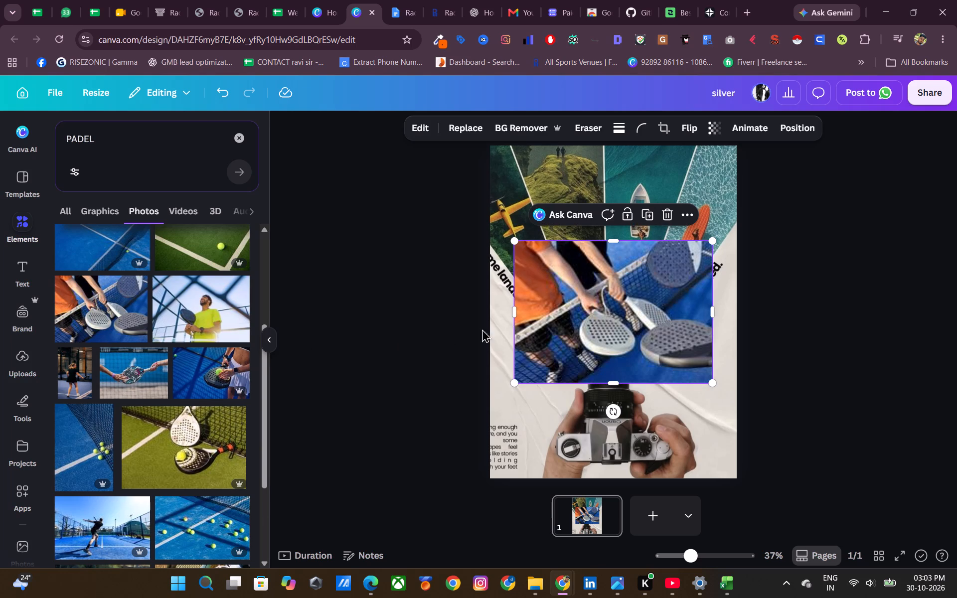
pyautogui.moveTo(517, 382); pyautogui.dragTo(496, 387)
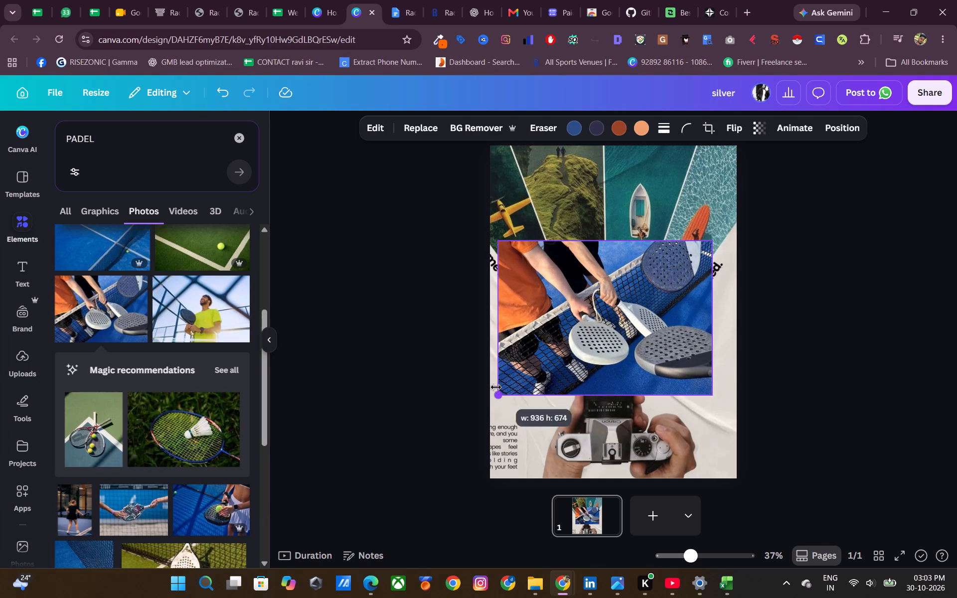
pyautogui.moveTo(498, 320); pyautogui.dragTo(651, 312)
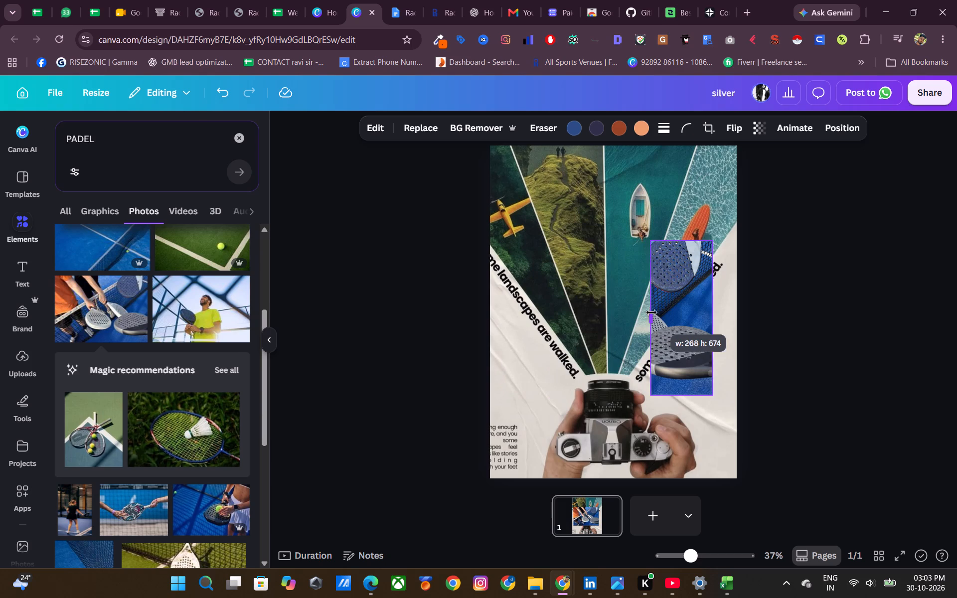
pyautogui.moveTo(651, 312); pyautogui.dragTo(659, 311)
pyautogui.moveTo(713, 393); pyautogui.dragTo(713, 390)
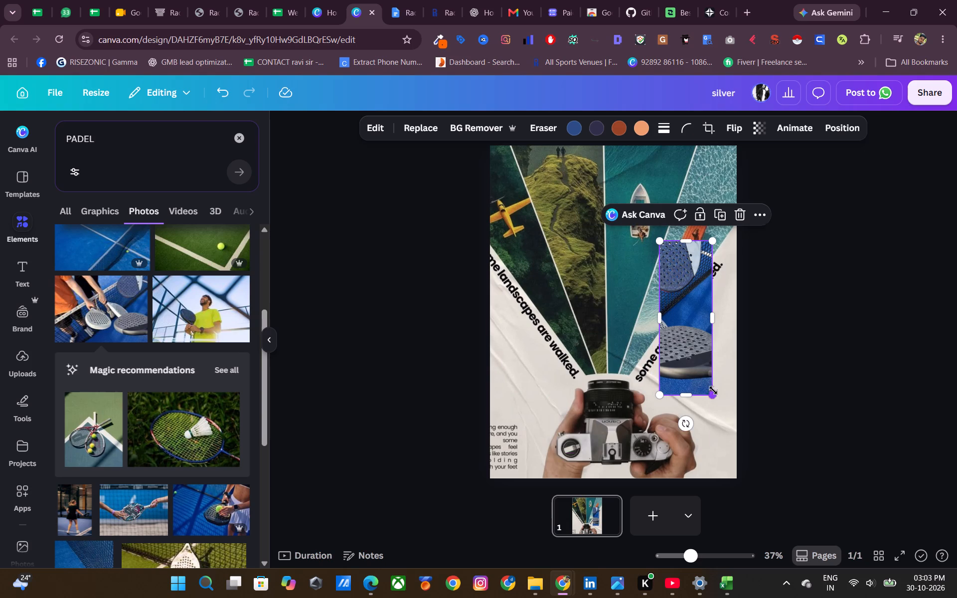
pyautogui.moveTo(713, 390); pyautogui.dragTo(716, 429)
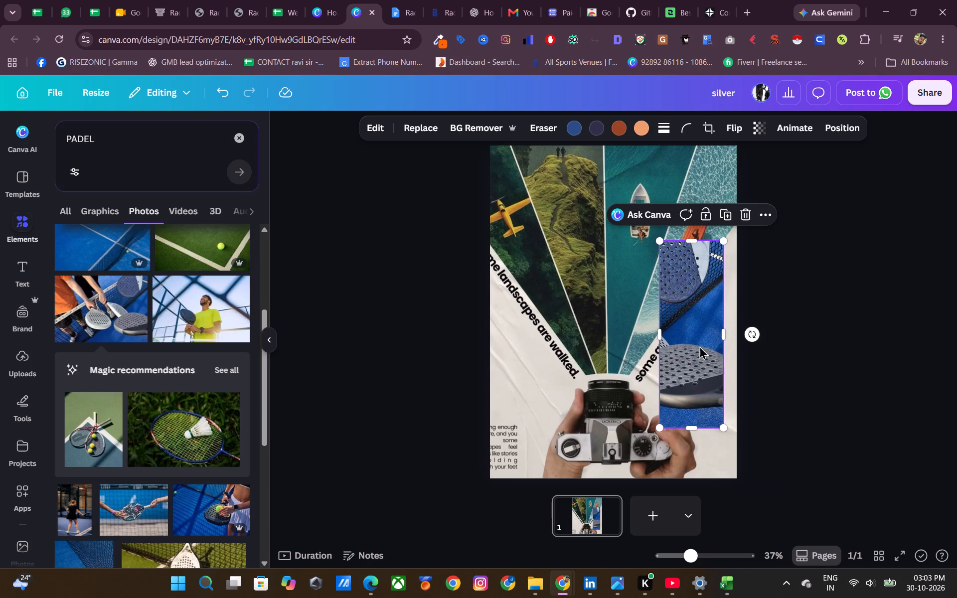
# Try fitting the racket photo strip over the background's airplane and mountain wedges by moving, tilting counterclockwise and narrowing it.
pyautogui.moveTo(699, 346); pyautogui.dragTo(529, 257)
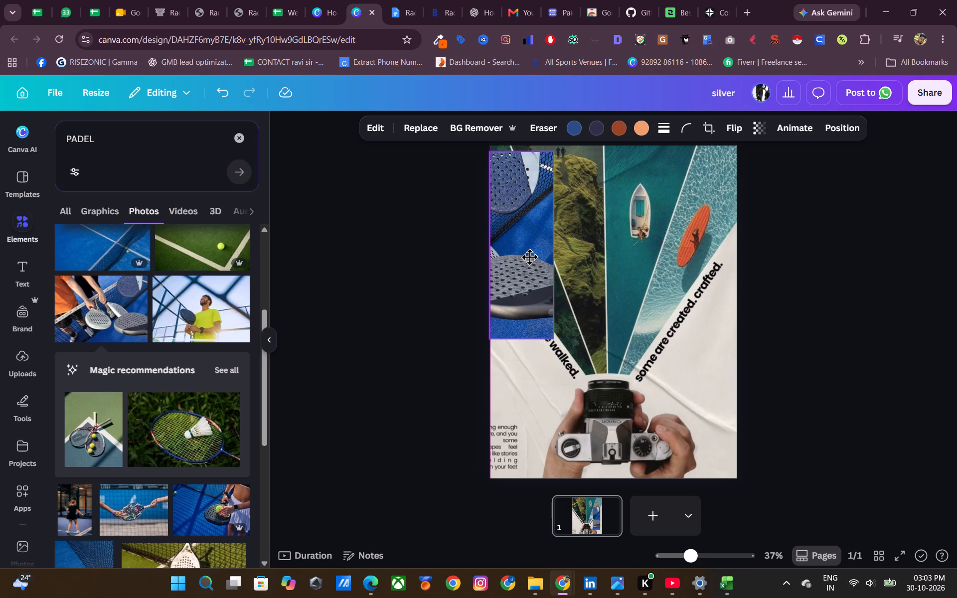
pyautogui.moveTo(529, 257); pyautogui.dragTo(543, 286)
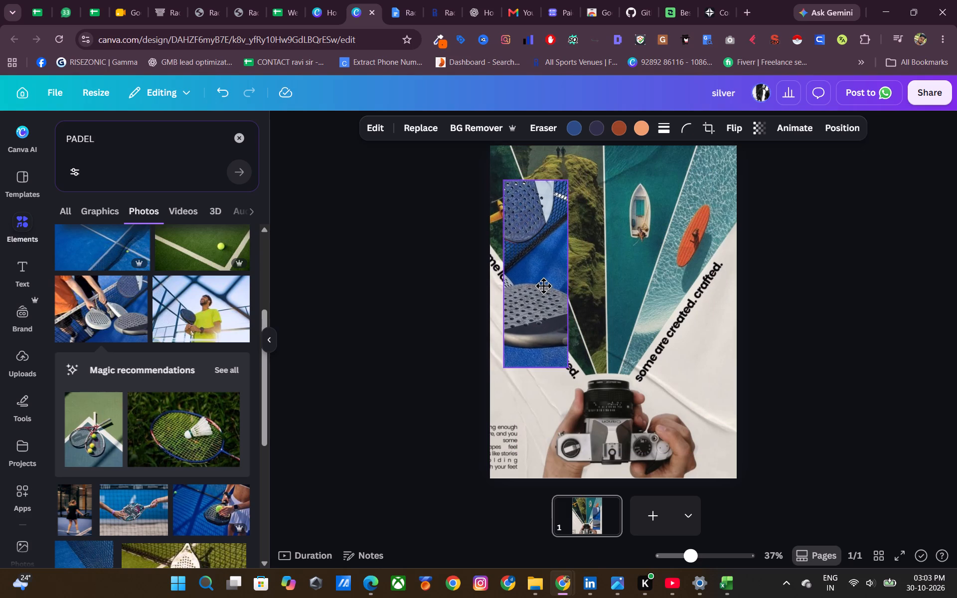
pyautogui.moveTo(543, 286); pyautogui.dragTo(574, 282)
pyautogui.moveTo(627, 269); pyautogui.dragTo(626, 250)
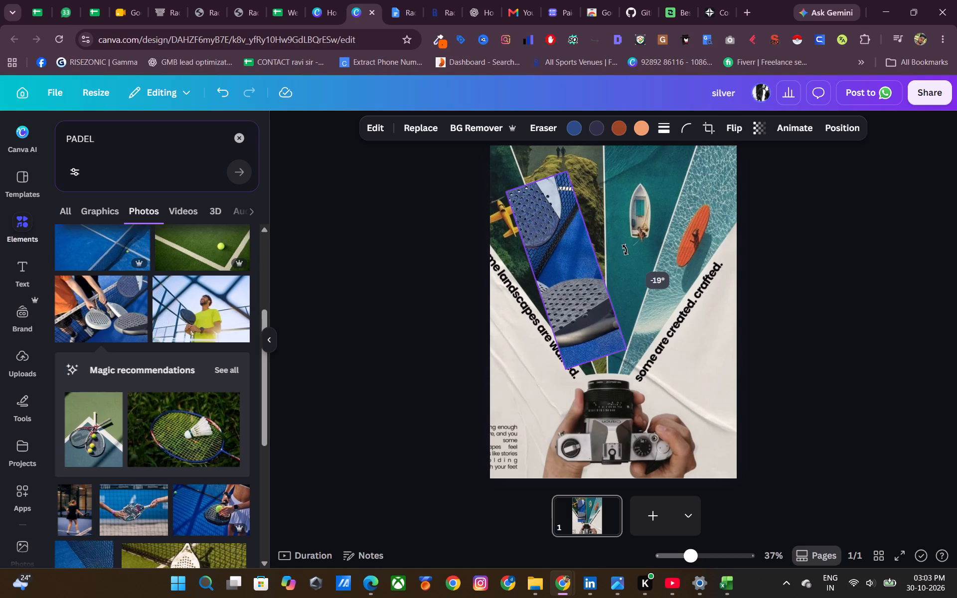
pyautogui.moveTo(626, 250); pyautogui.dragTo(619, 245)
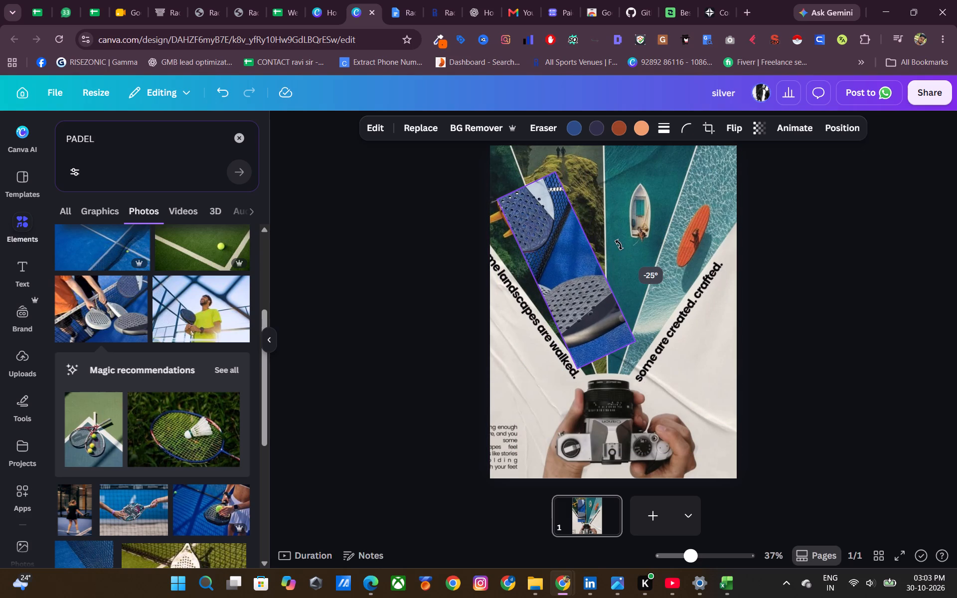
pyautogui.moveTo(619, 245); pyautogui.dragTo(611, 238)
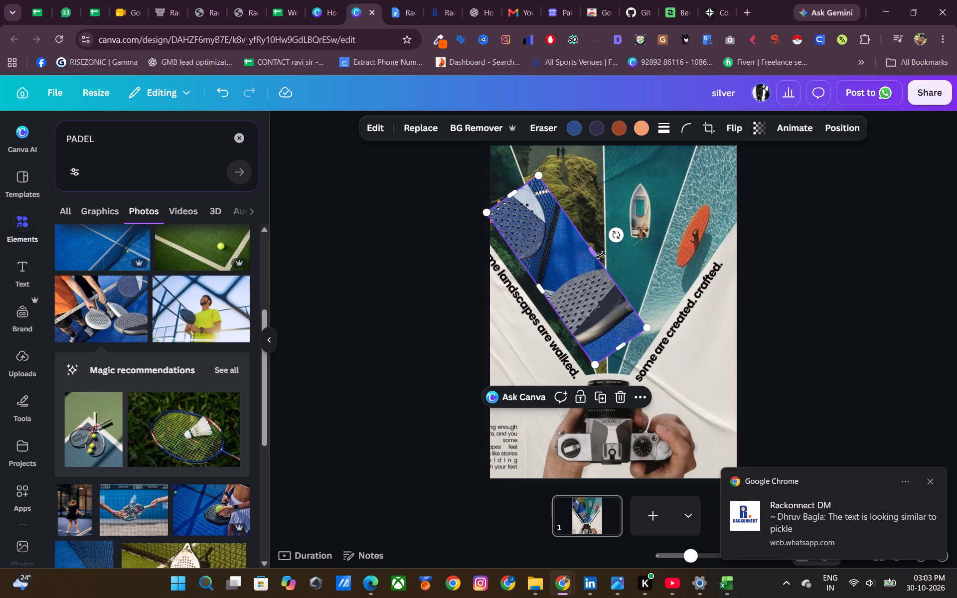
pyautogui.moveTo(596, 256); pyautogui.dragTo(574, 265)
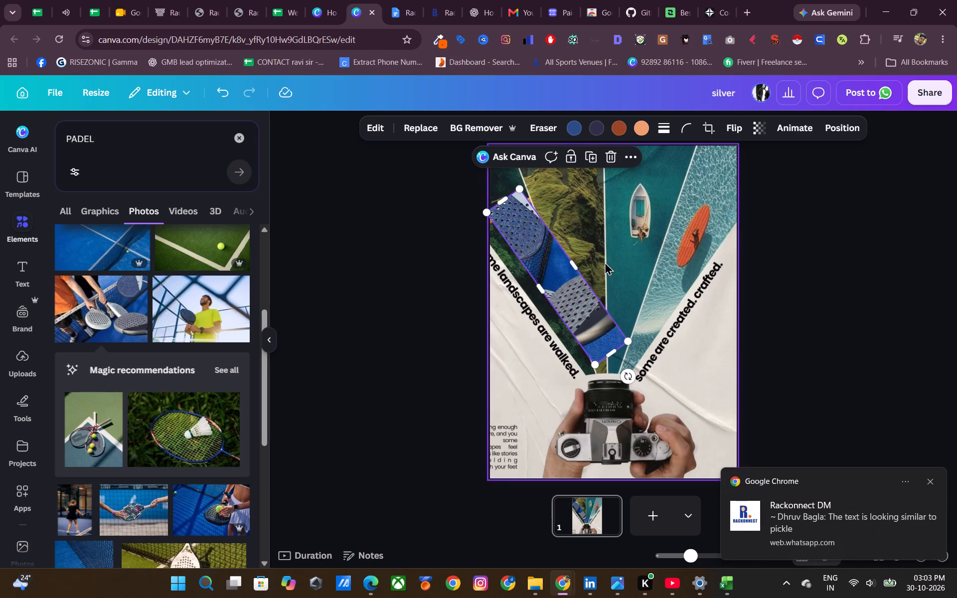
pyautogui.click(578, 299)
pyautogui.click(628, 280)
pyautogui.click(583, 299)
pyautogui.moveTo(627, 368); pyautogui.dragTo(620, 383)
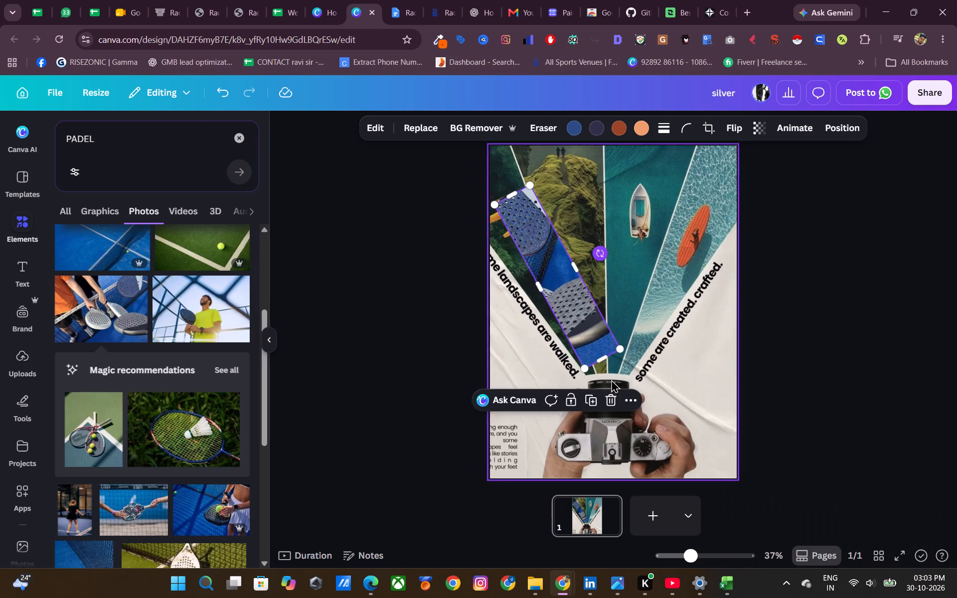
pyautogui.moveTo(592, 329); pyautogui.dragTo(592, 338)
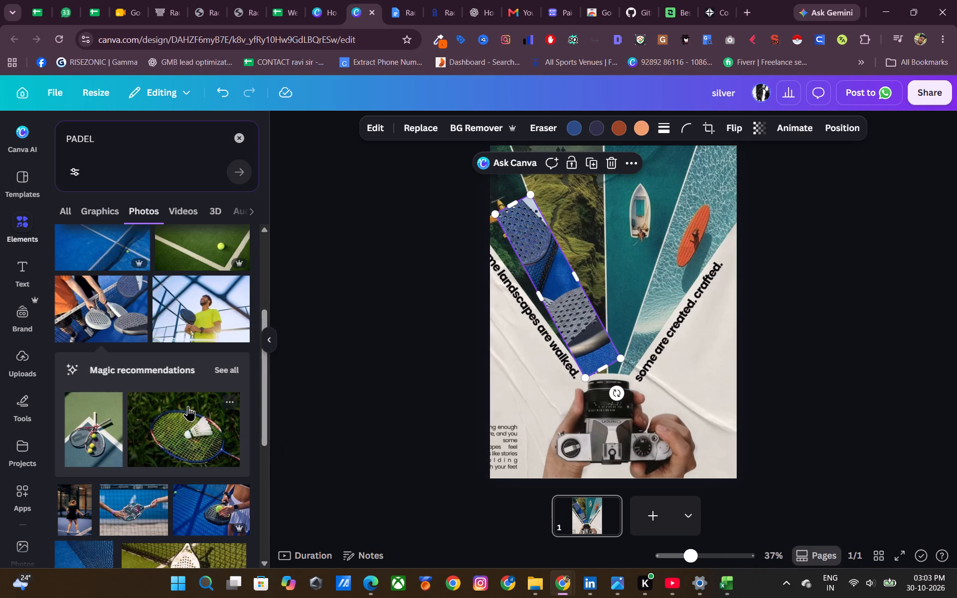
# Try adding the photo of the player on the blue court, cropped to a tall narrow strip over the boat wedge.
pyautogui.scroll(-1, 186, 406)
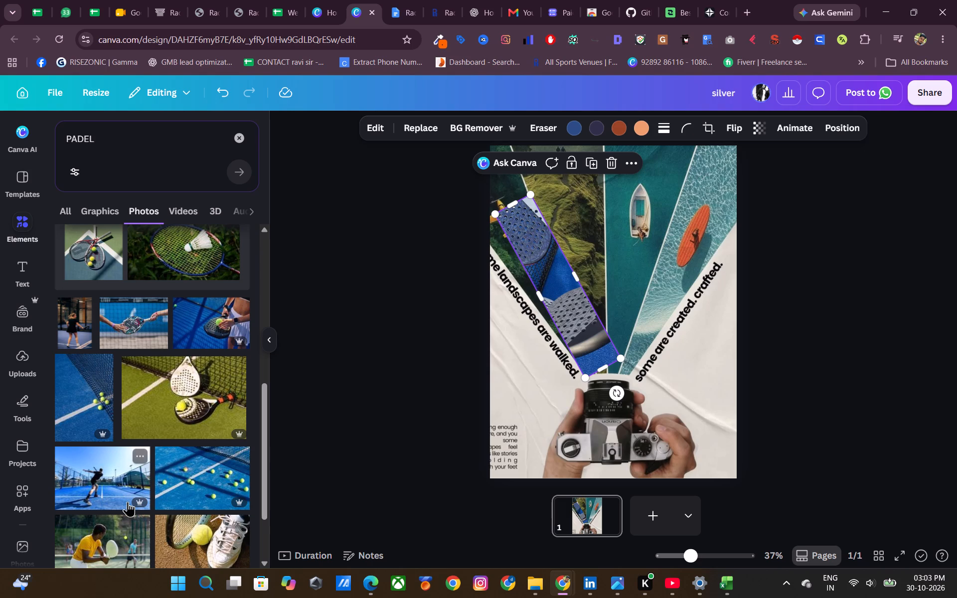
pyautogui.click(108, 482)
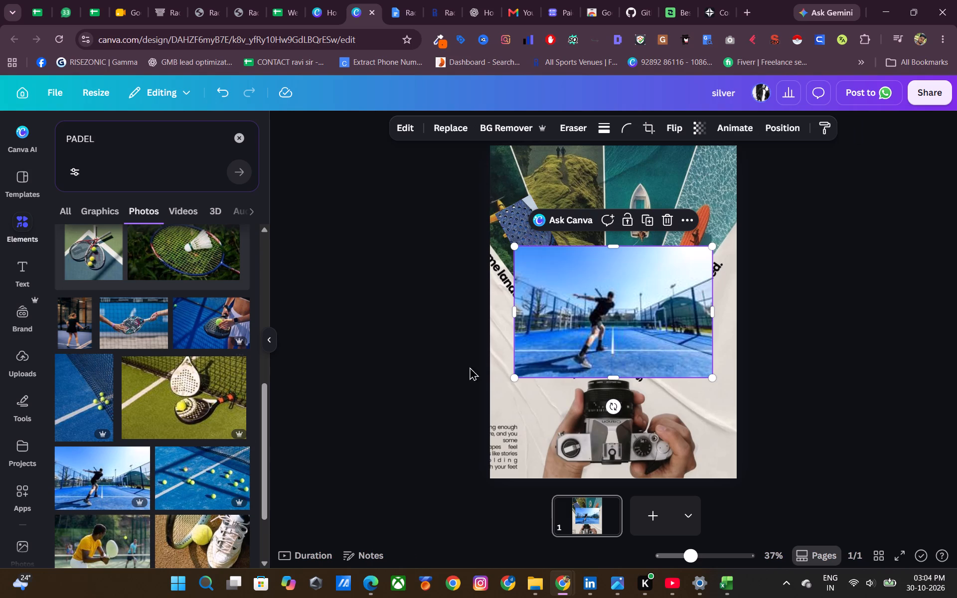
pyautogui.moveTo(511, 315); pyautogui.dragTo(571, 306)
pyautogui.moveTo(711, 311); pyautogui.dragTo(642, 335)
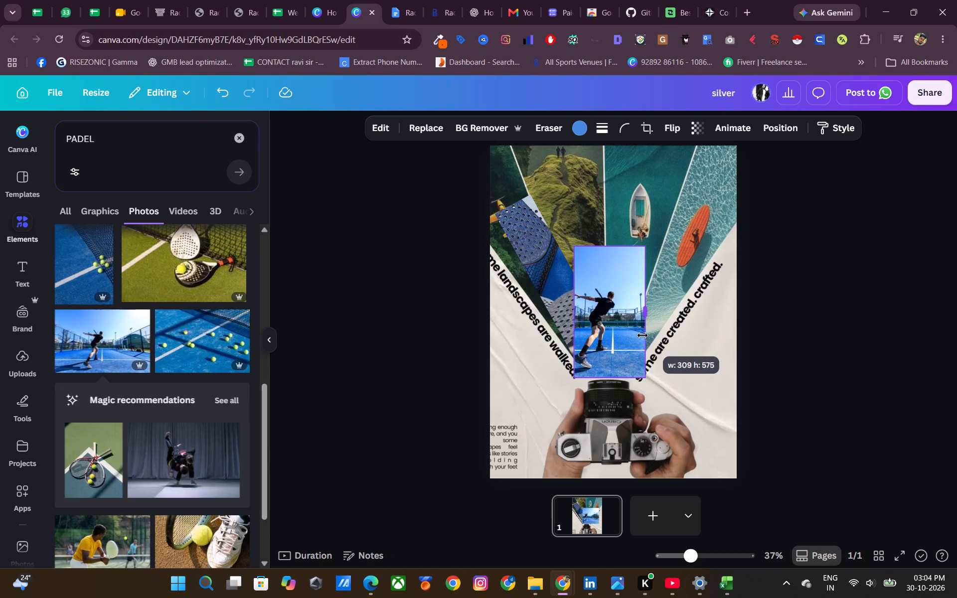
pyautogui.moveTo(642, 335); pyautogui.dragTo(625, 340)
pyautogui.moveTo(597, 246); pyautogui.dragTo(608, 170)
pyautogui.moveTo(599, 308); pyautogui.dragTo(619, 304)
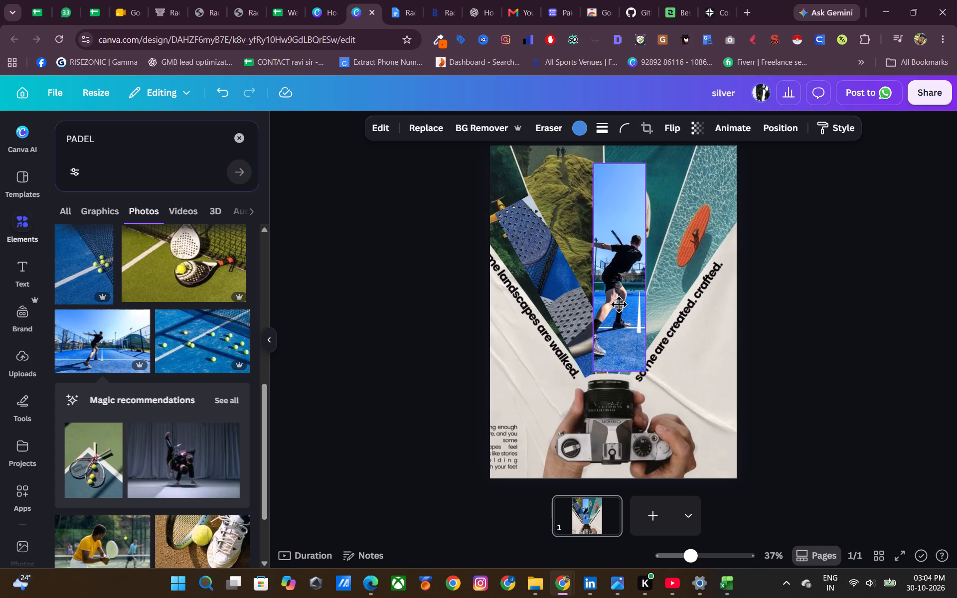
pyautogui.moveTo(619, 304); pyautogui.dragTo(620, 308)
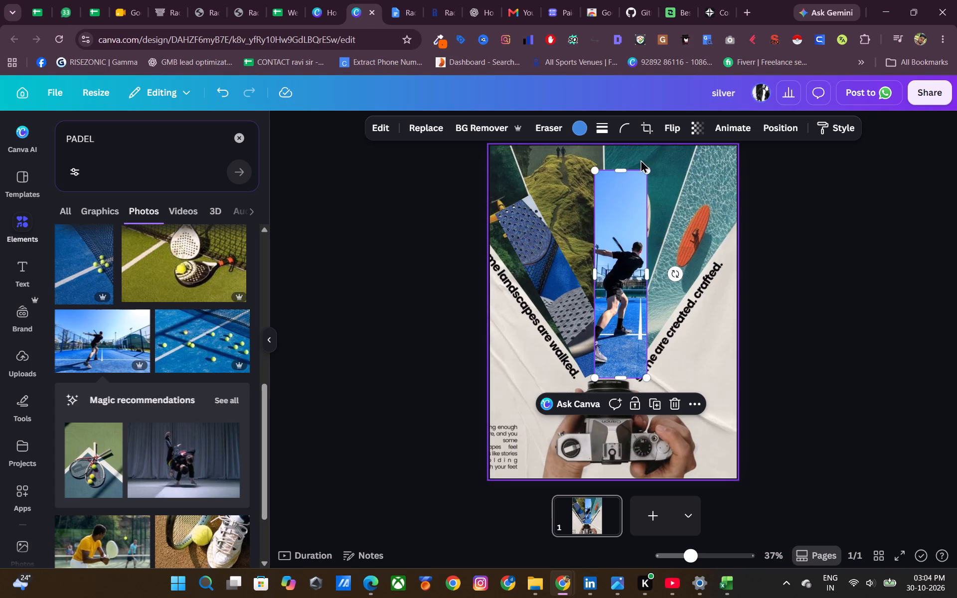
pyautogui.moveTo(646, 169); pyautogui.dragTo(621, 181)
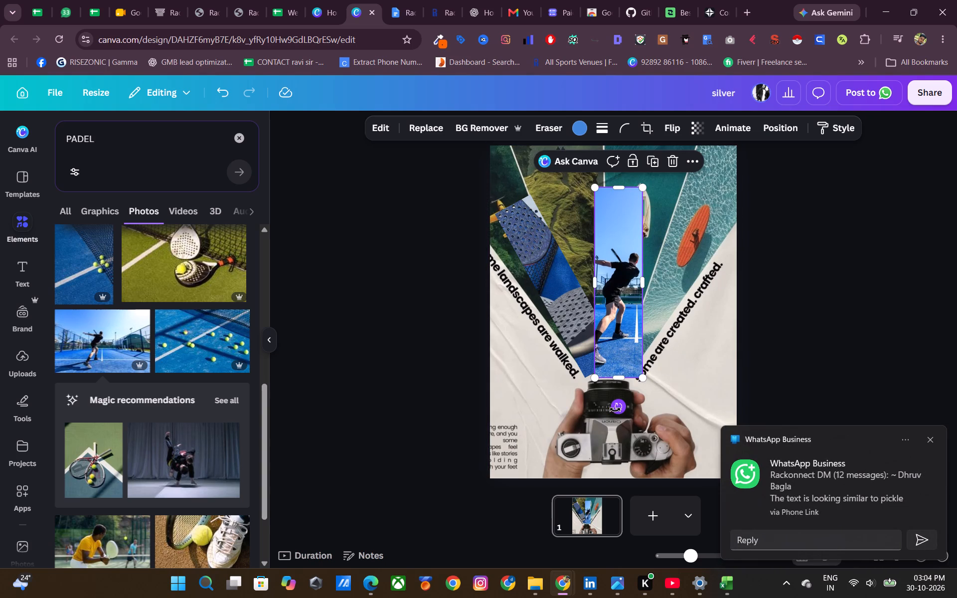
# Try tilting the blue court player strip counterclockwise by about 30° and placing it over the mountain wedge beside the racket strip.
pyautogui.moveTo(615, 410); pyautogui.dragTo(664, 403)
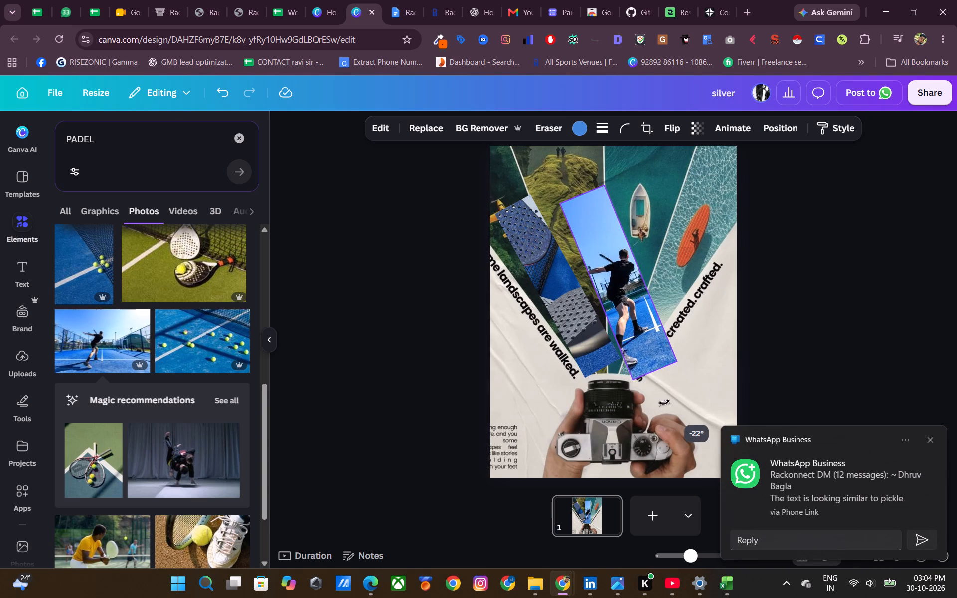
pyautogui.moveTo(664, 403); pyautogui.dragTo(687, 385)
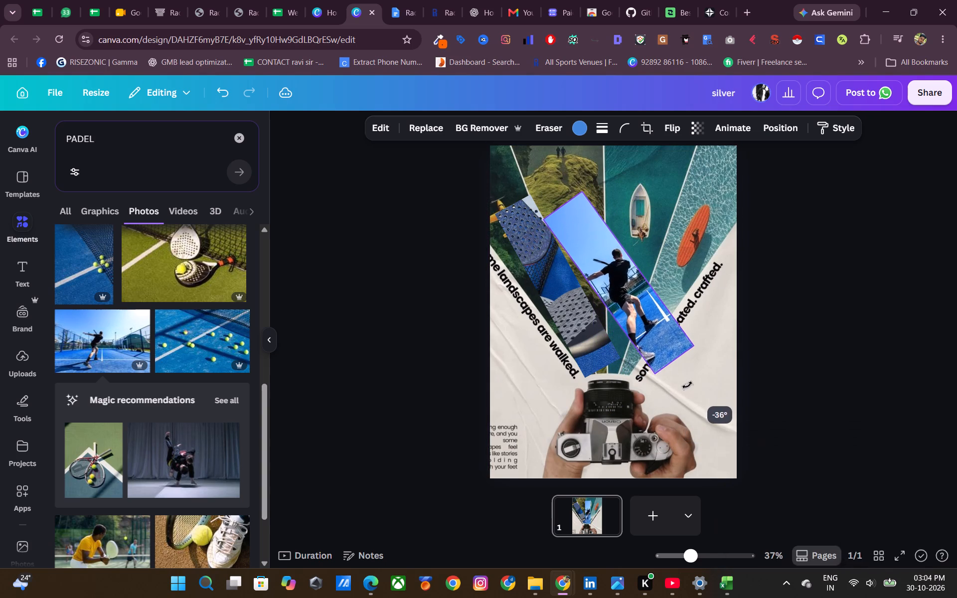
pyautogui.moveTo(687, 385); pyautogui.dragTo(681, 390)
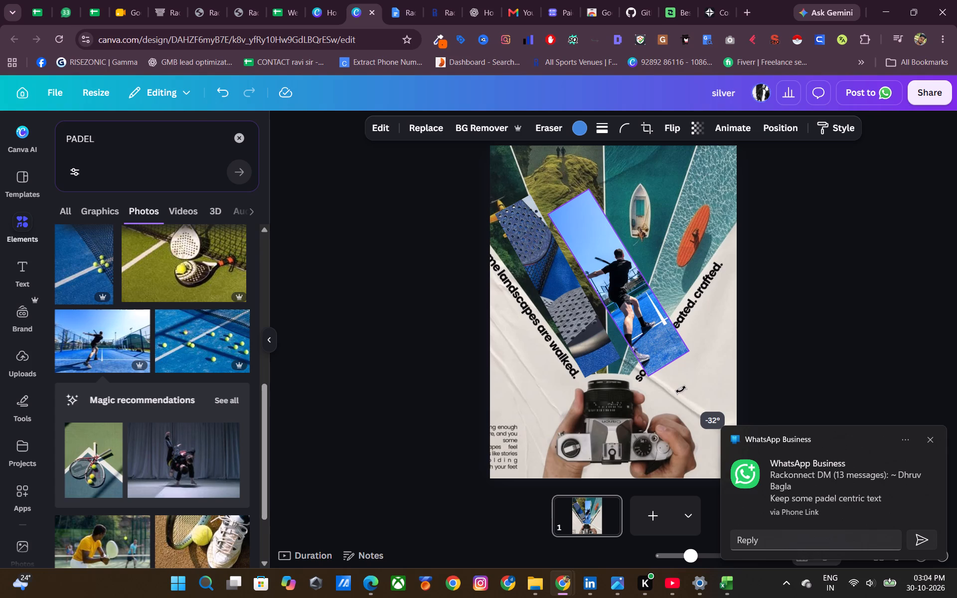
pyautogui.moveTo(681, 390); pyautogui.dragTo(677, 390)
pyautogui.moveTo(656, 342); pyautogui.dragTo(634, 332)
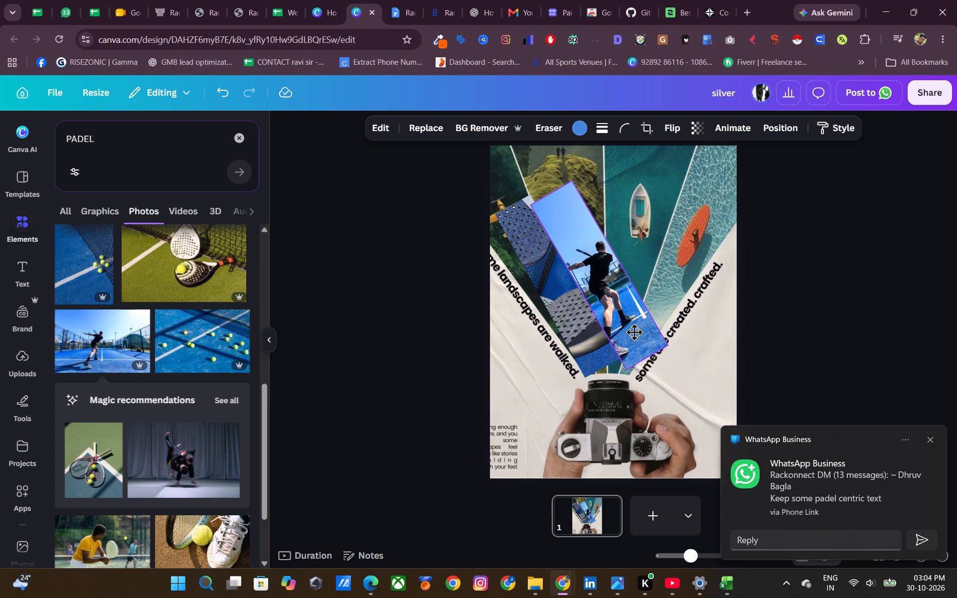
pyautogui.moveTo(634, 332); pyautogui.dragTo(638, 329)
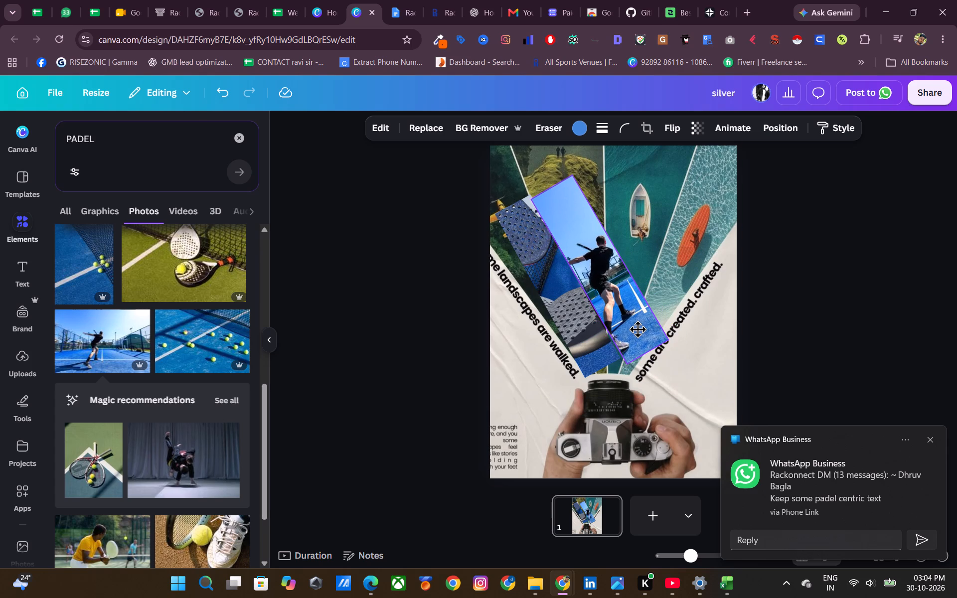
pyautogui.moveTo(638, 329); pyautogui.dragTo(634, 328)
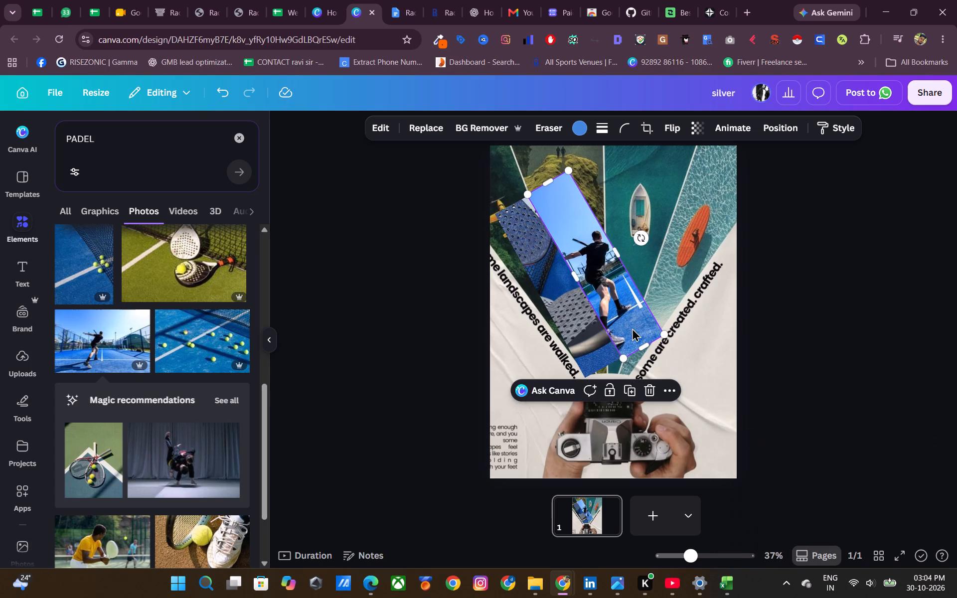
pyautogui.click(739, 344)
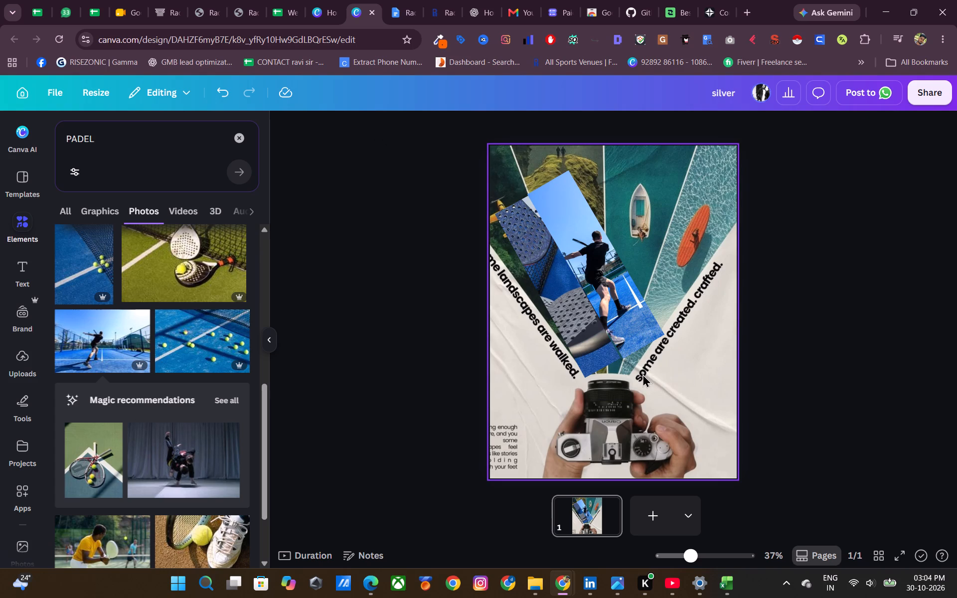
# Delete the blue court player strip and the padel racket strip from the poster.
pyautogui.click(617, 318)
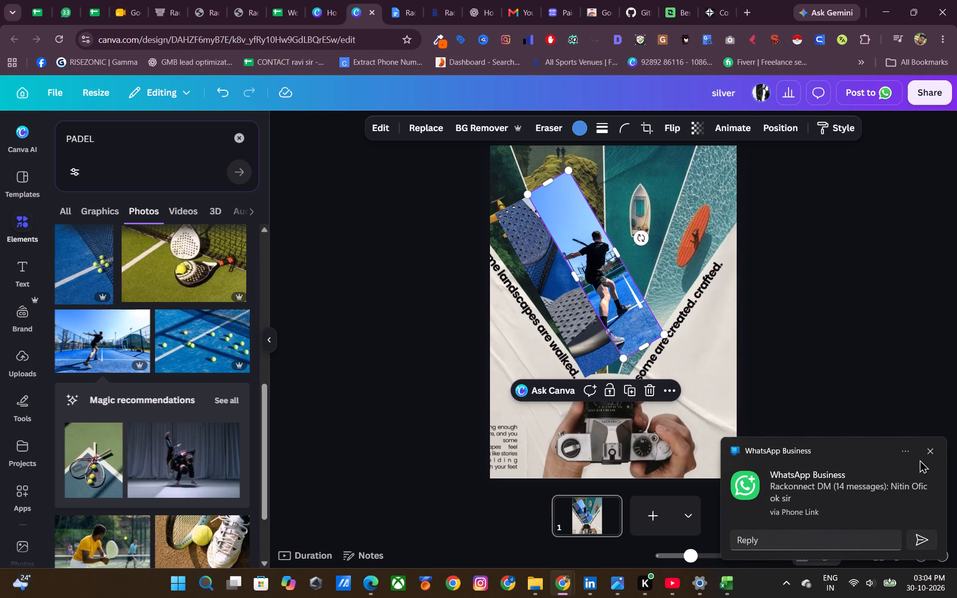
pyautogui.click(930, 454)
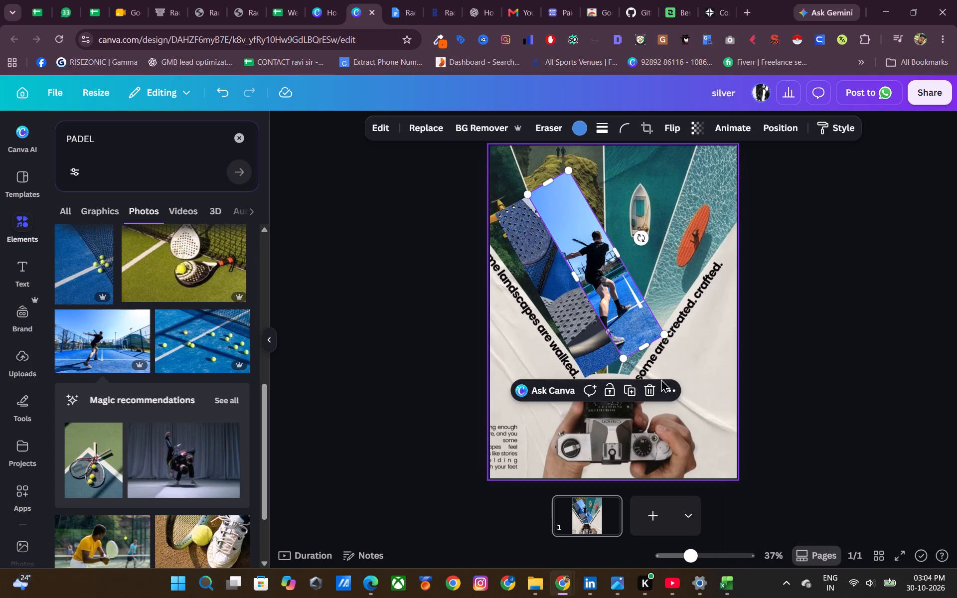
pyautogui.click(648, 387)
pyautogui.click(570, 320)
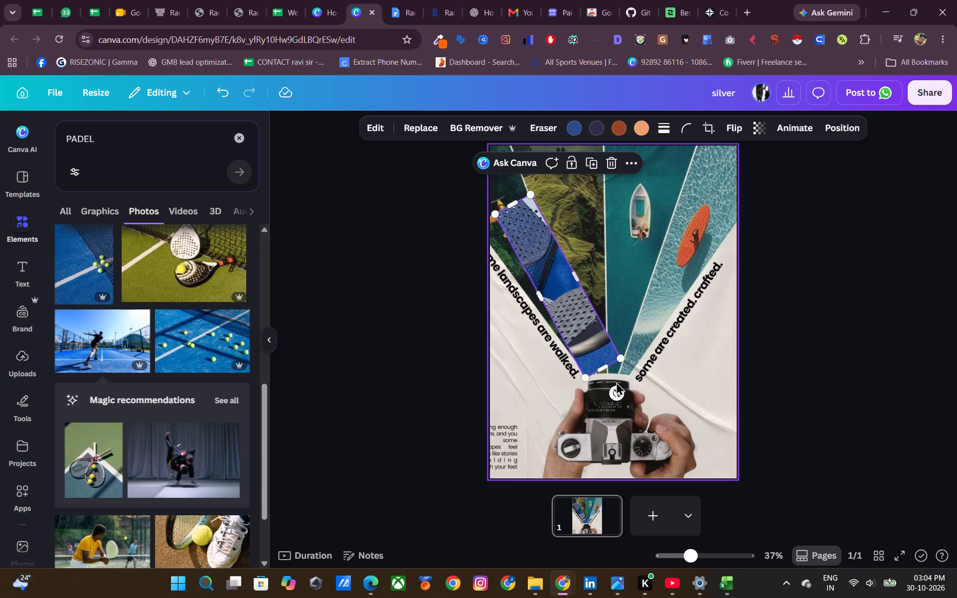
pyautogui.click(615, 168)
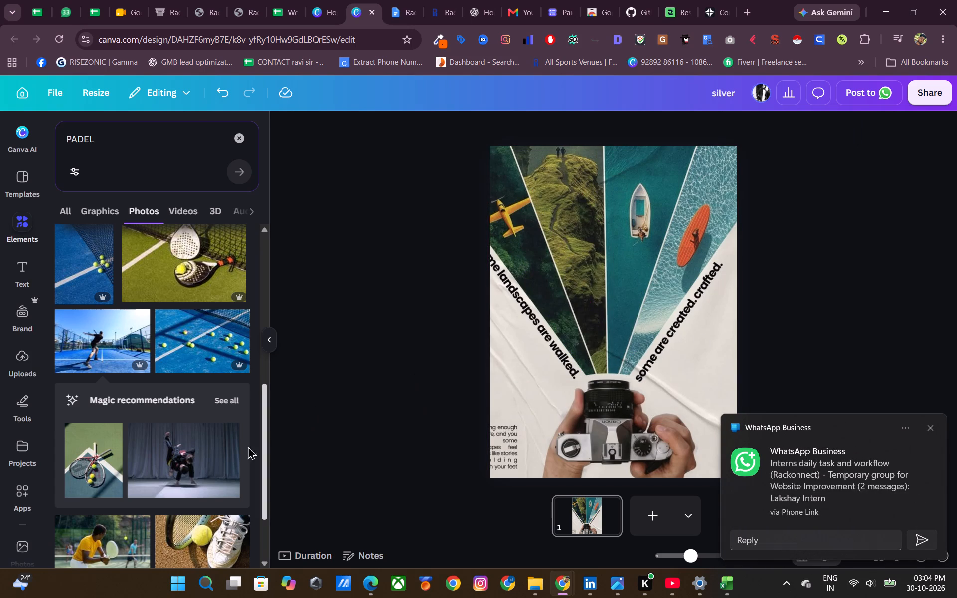
# Browse further padel photos and extend the elements search query to "PADEL TRYANG".
pyautogui.scroll(-3, 142, 488)
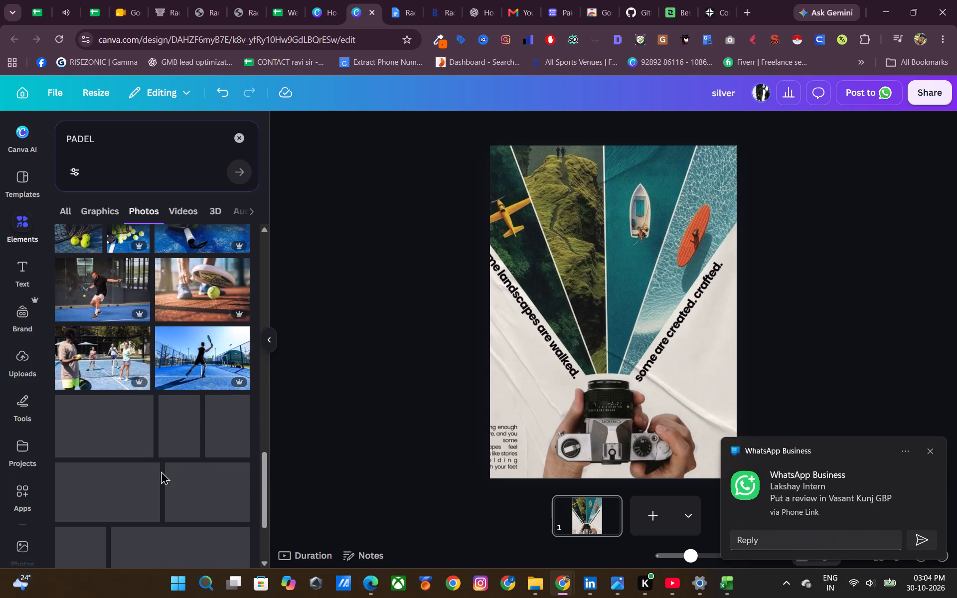
pyautogui.moveTo(138, 143); pyautogui.dragTo(144, 139)
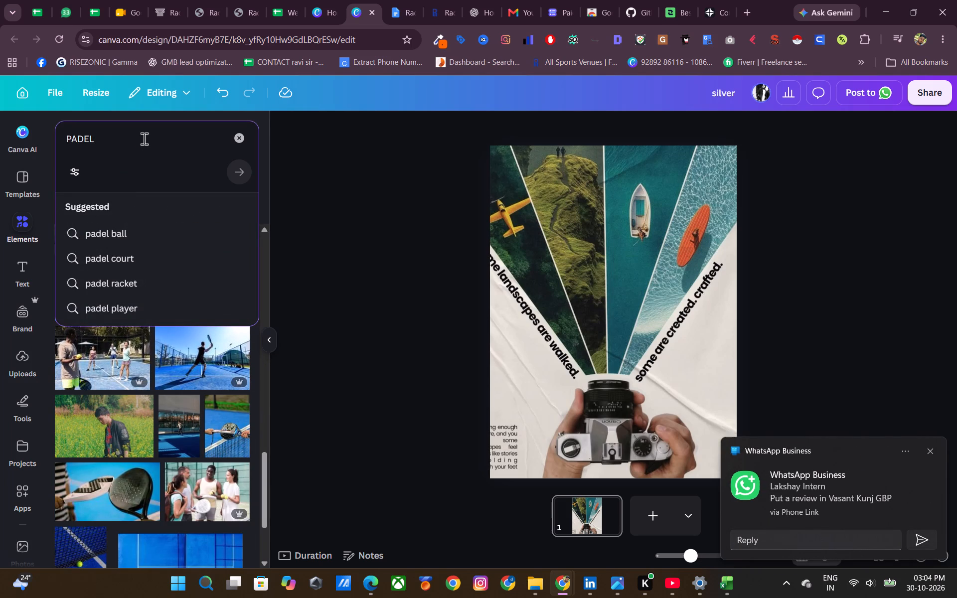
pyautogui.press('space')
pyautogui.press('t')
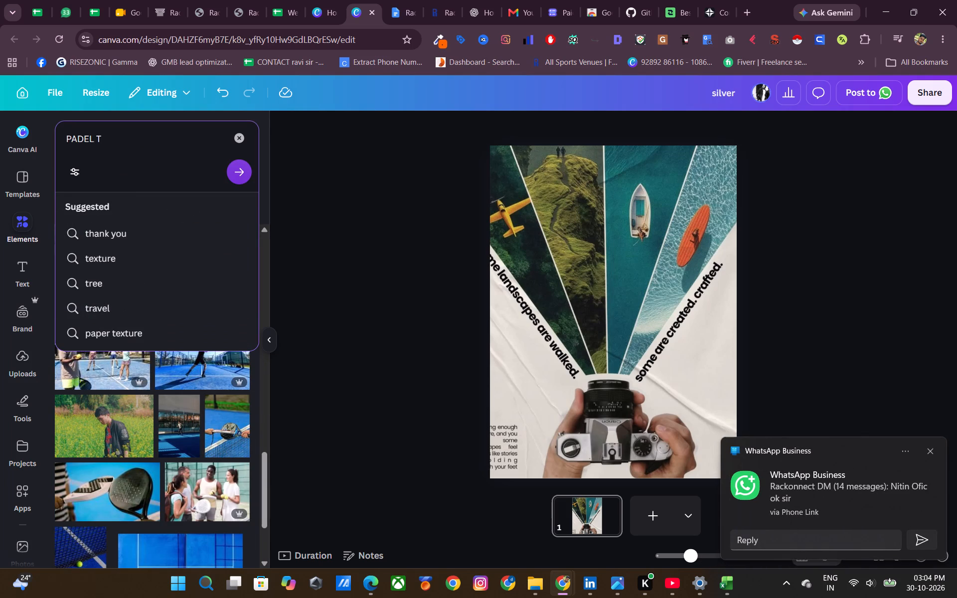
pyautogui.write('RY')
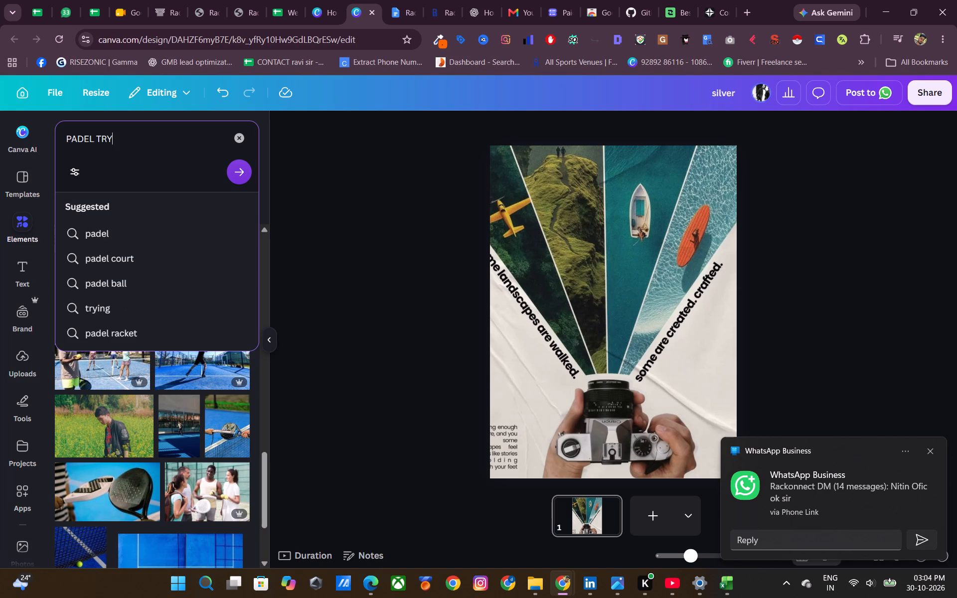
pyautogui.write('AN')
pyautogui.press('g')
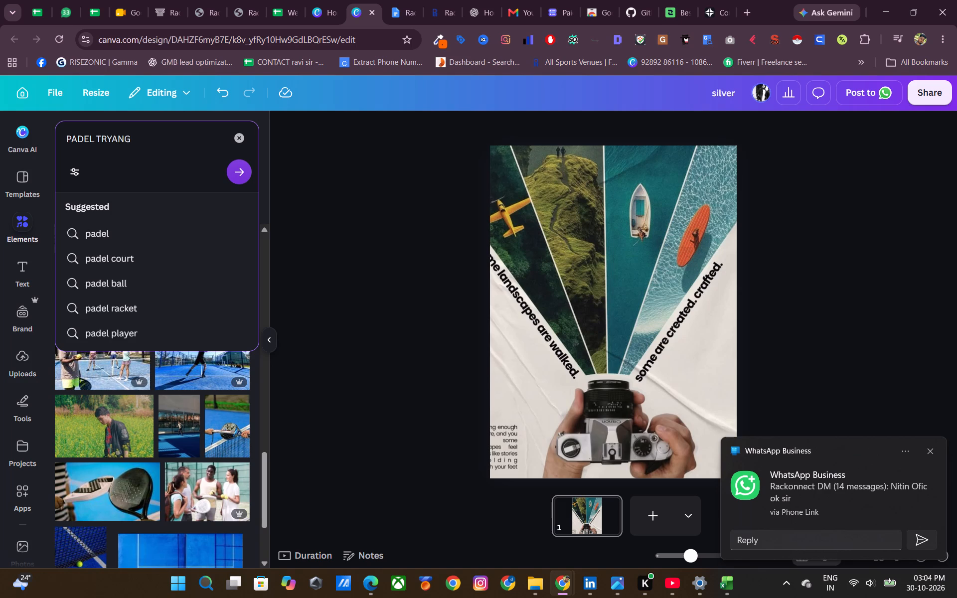
# Search the element photos for "PADEL TRYANGLE".
pyautogui.write('LE')
pyautogui.press('Return')
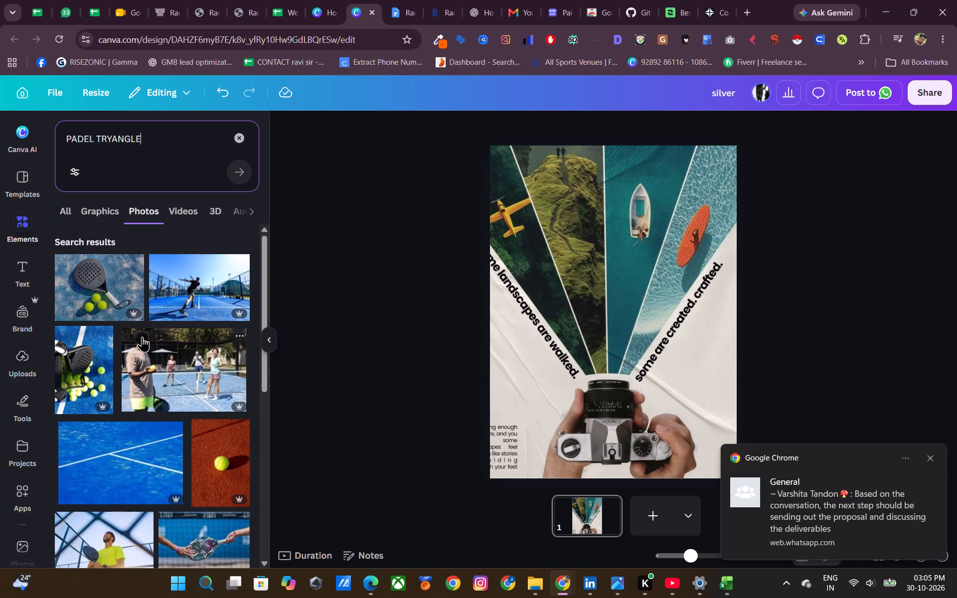
# Look through the padel photo results for an image suited to the background's triangular wedges.
pyautogui.scroll(-2, 153, 338)
pyautogui.scroll(-1, 200, 403)
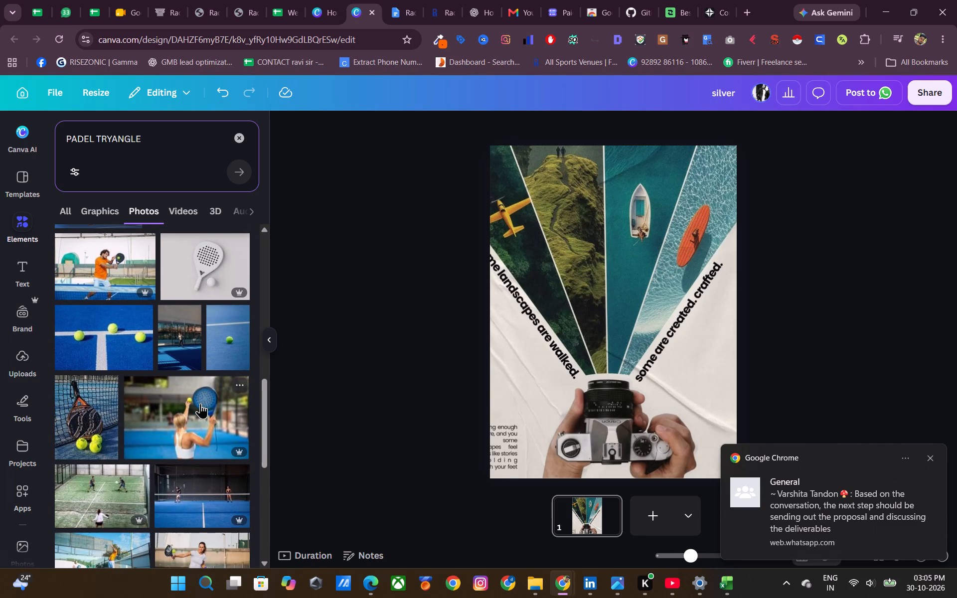
pyautogui.scroll(-1, 202, 407)
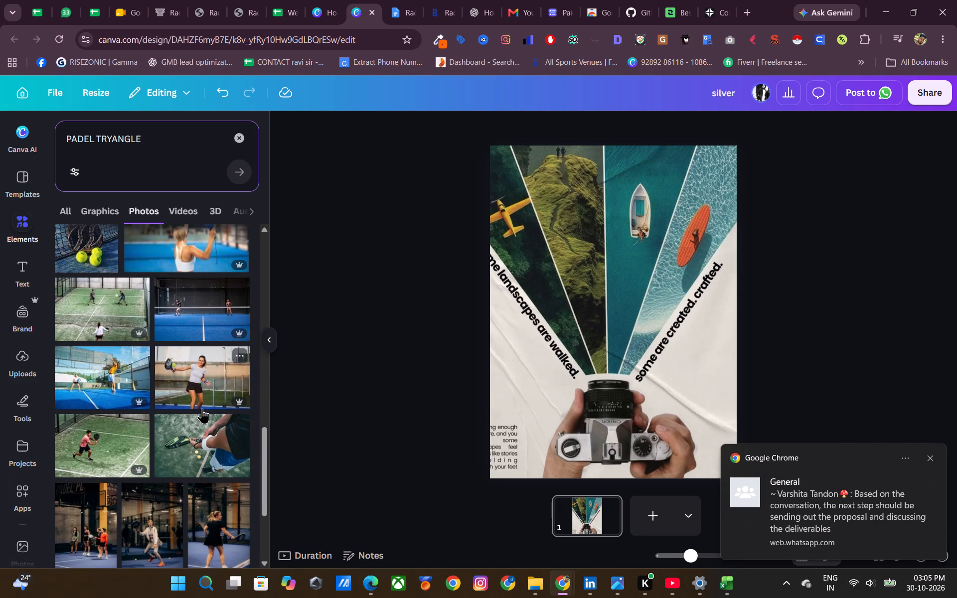
pyautogui.scroll(-1, 202, 408)
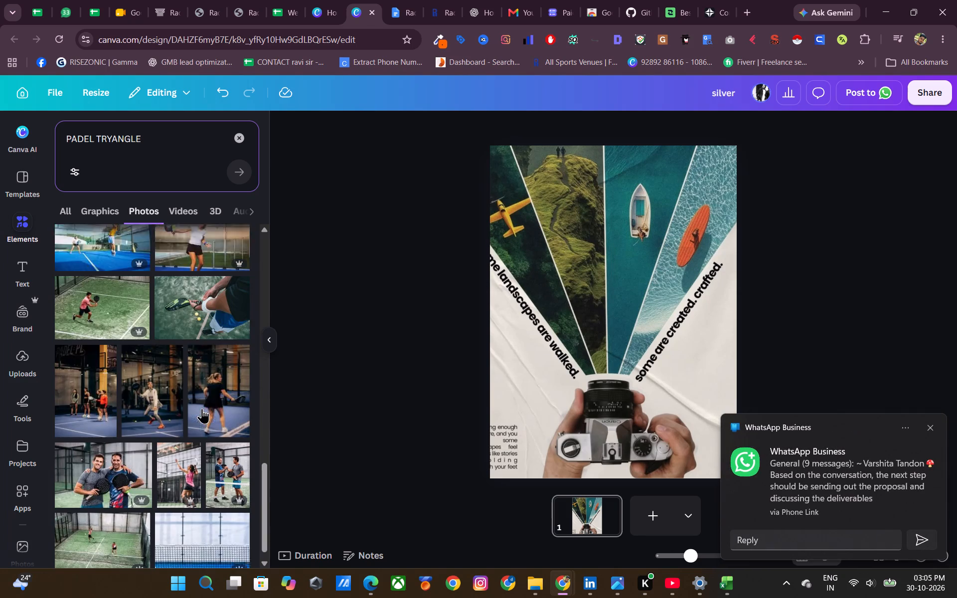
pyautogui.scroll(-1, 202, 408)
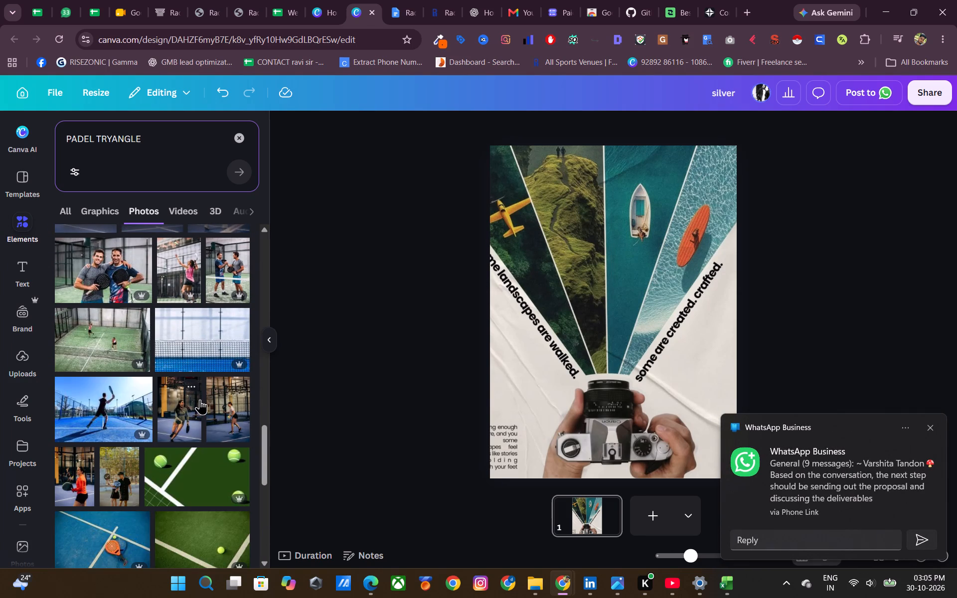
pyautogui.scroll(-1, 81, 383)
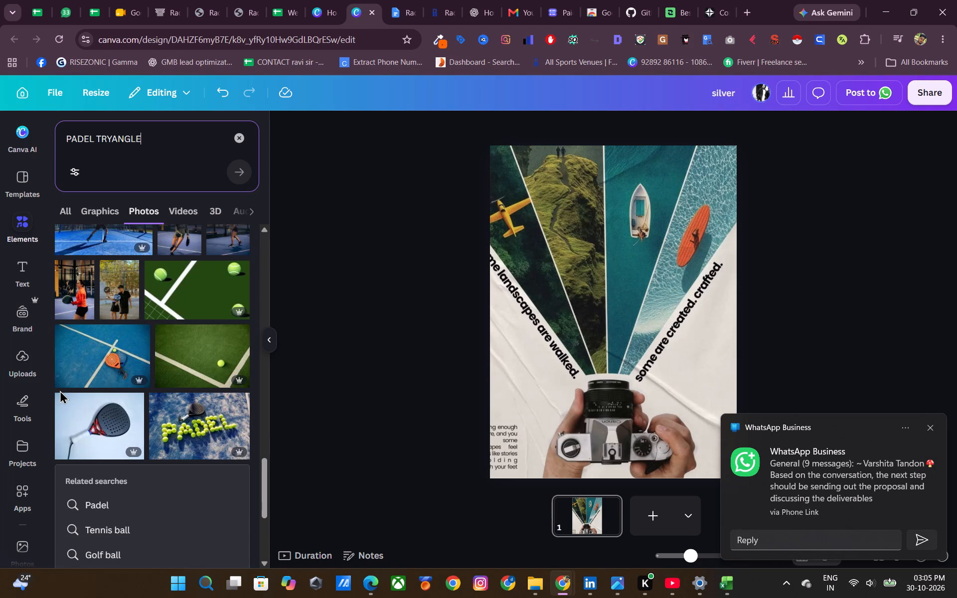
pyautogui.scroll(-3, 60, 390)
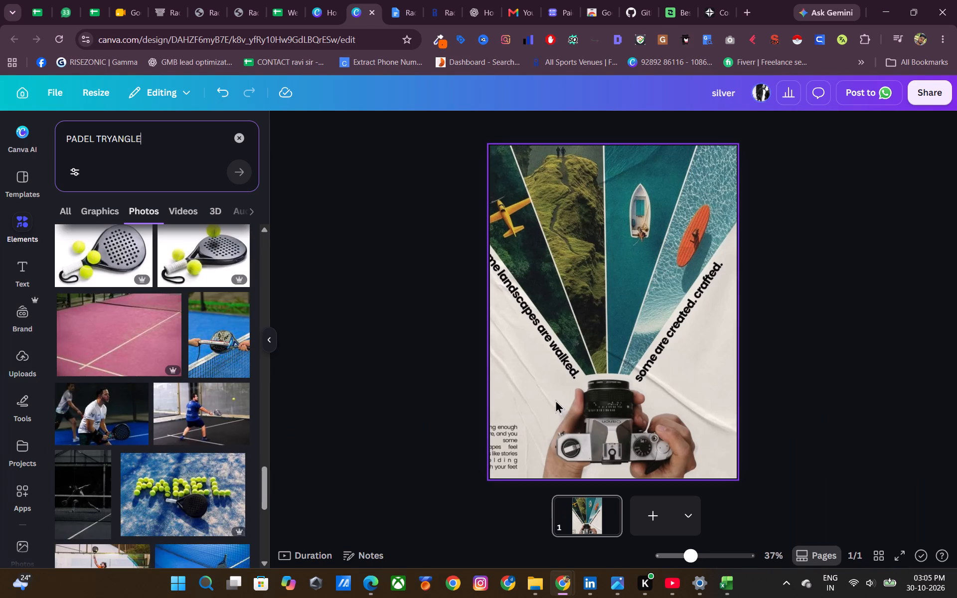
pyautogui.scroll(-2, 553, 374)
pyautogui.scroll(-1, 119, 440)
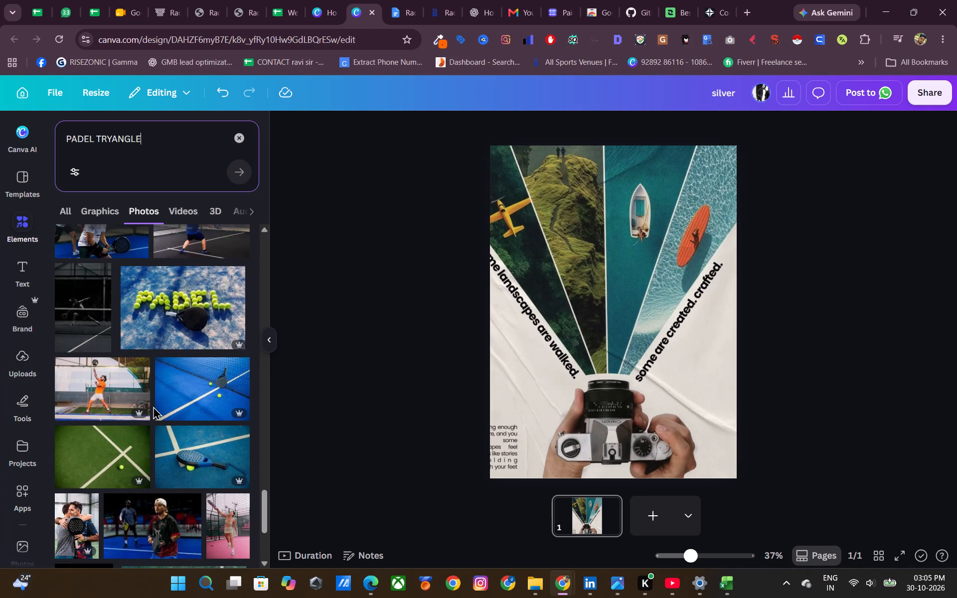
# Look further through the "PADEL TRYANGLE" photo results for an image suited to the background's triangular wedges.
pyautogui.scroll(1, 153, 406)
pyautogui.scroll(-1, 153, 405)
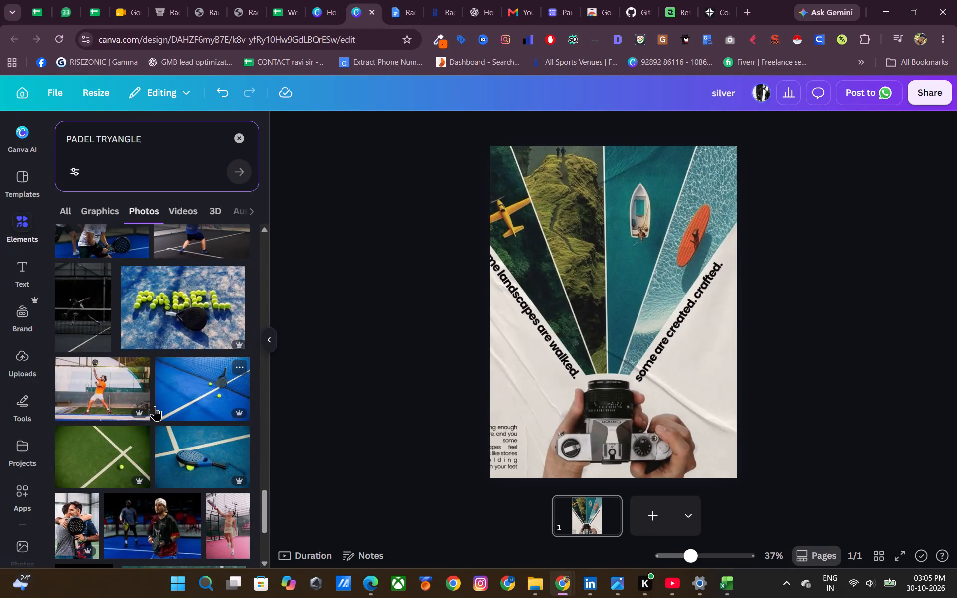
pyautogui.scroll(-2, 156, 408)
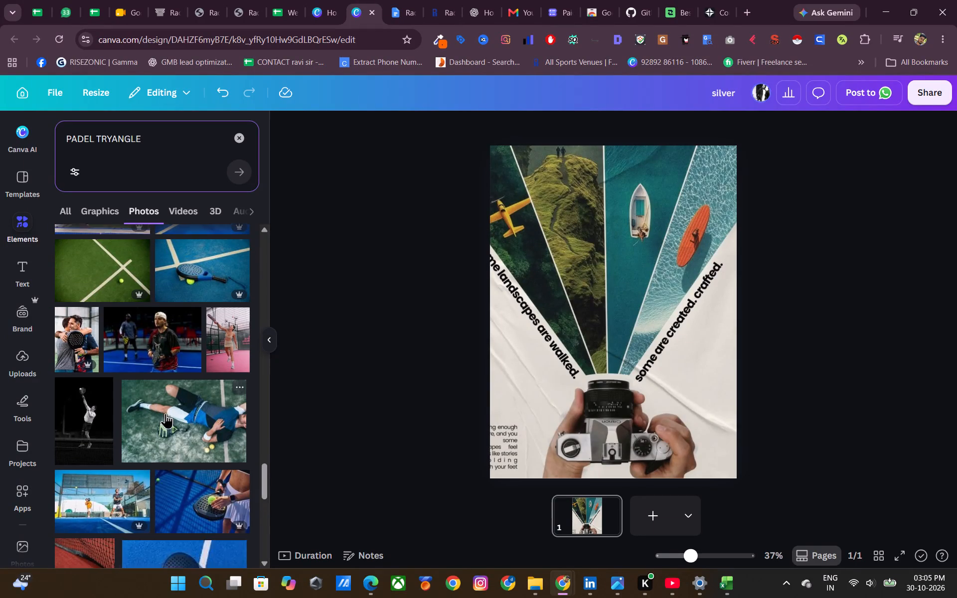
pyautogui.scroll(-2, 164, 414)
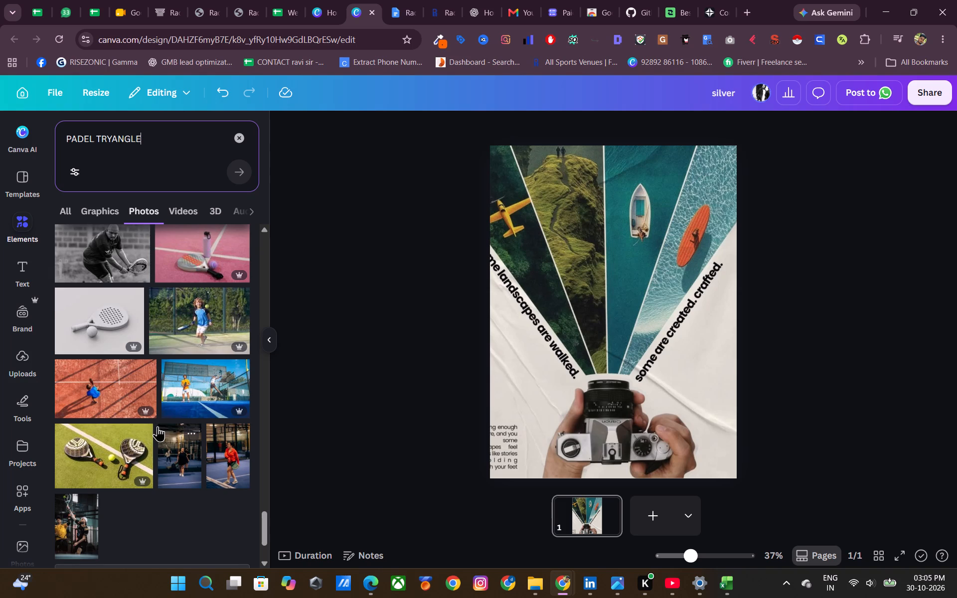
pyautogui.scroll(-1, 164, 432)
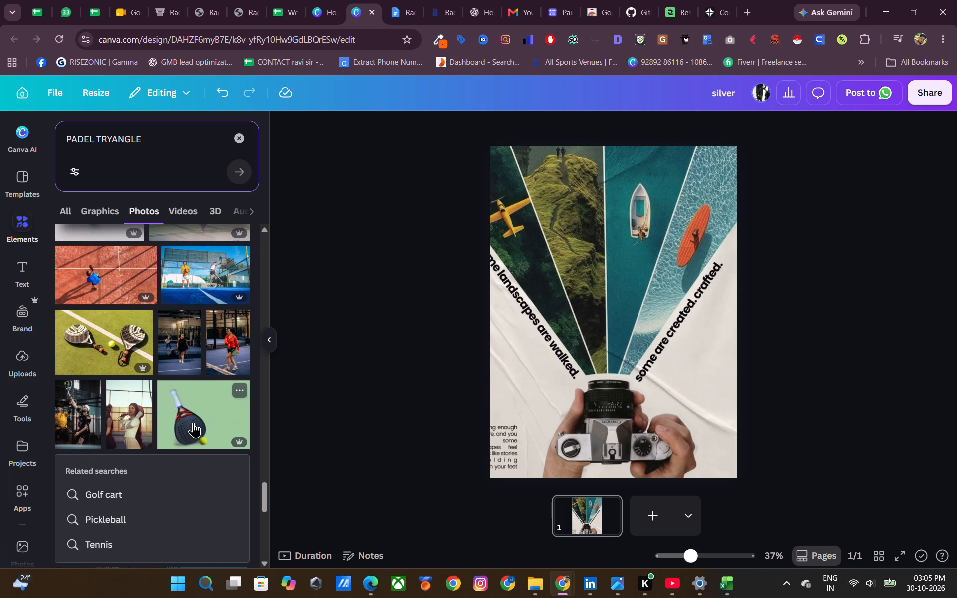
pyautogui.scroll(-3, 195, 400)
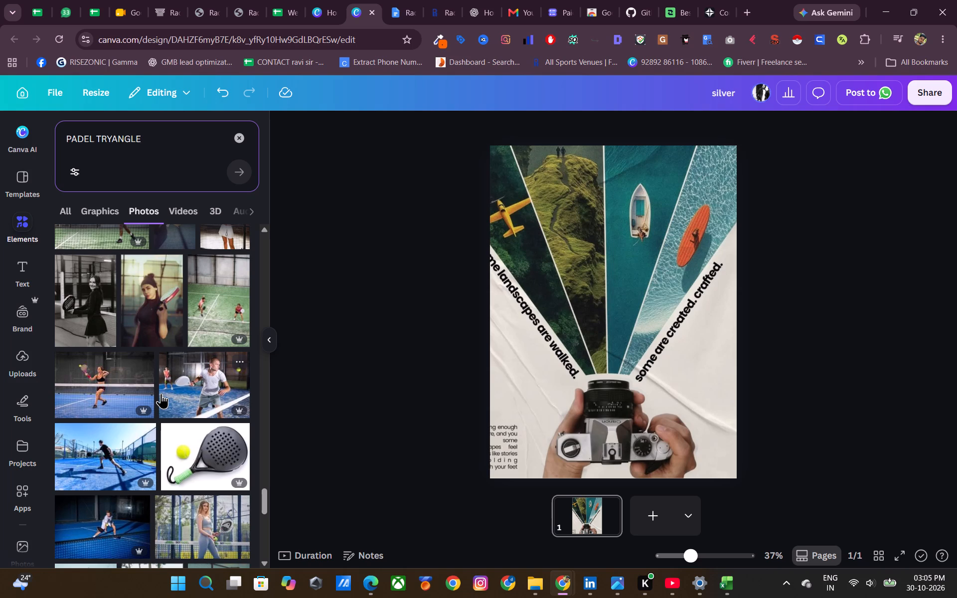
pyautogui.scroll(1, 208, 386)
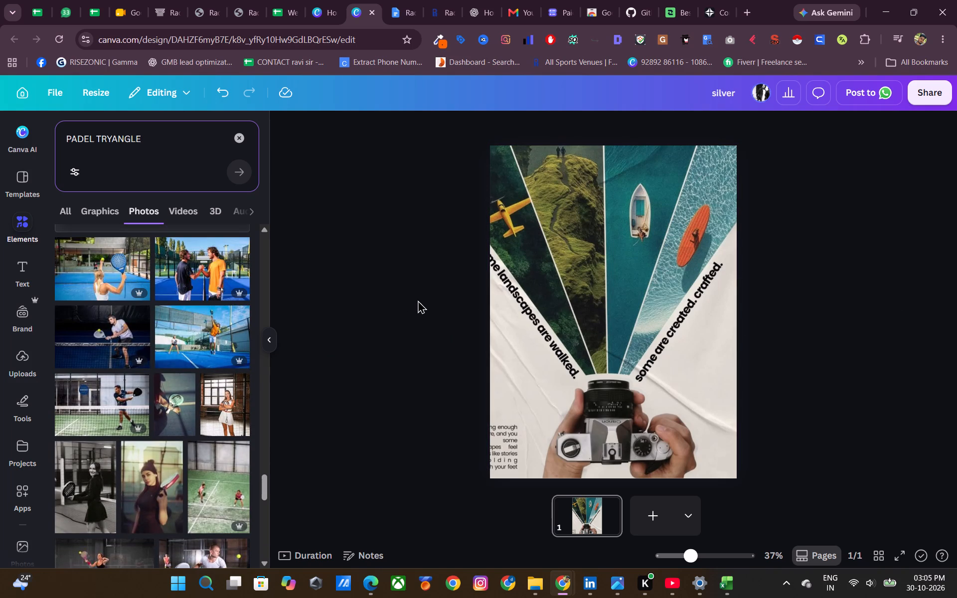
# Capture a screenshot of the poster's upper part showing the airplane, mountain, boat and surfboard wedges.
pyautogui.press('shift+super+s')
pyautogui.moveTo(491, 147); pyautogui.dragTo(741, 359)
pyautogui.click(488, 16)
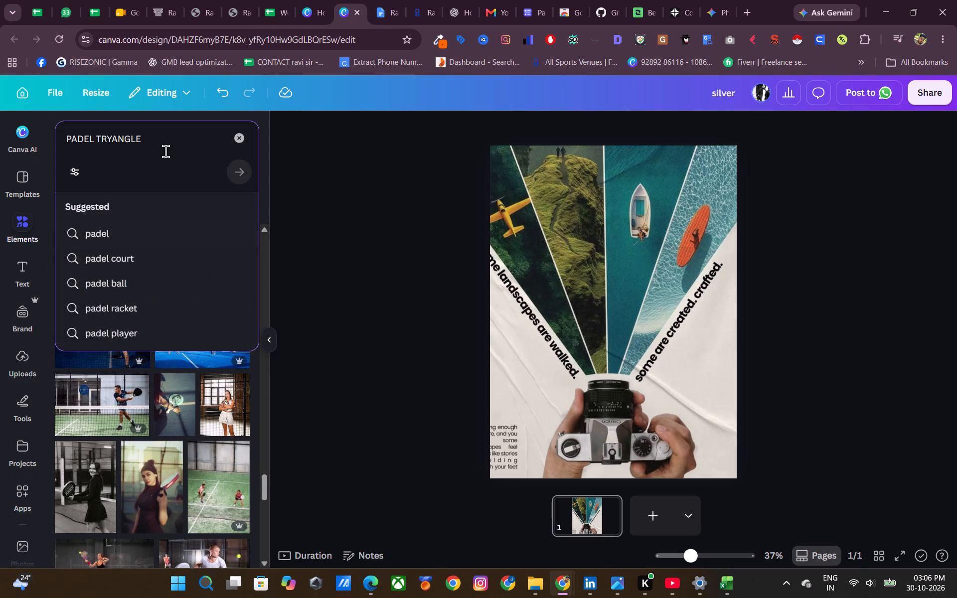
pyautogui.moveTo(161, 142); pyautogui.dragTo(97, 144)
pyautogui.hotkey('ctrl', 'v')
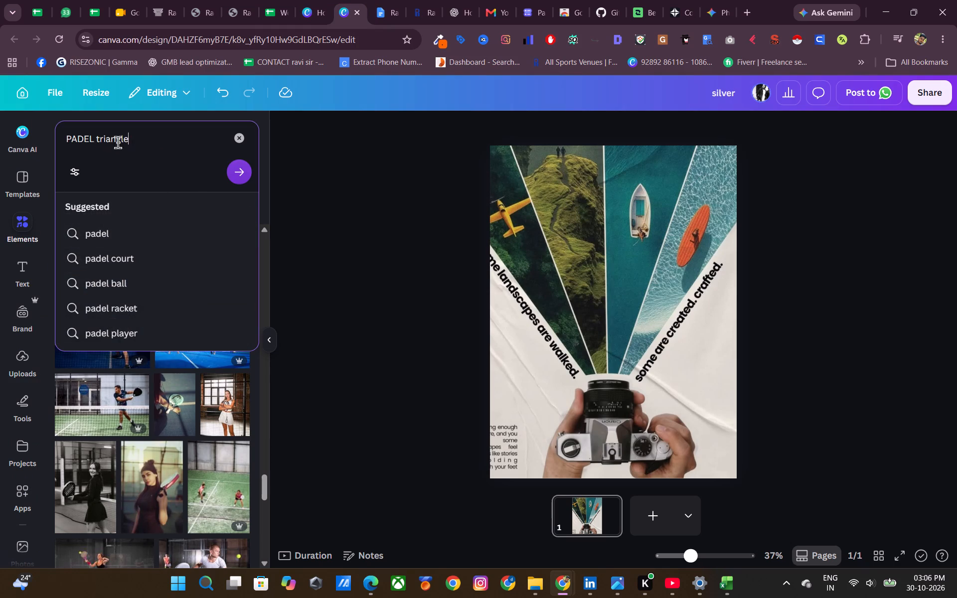
pyautogui.click(232, 173)
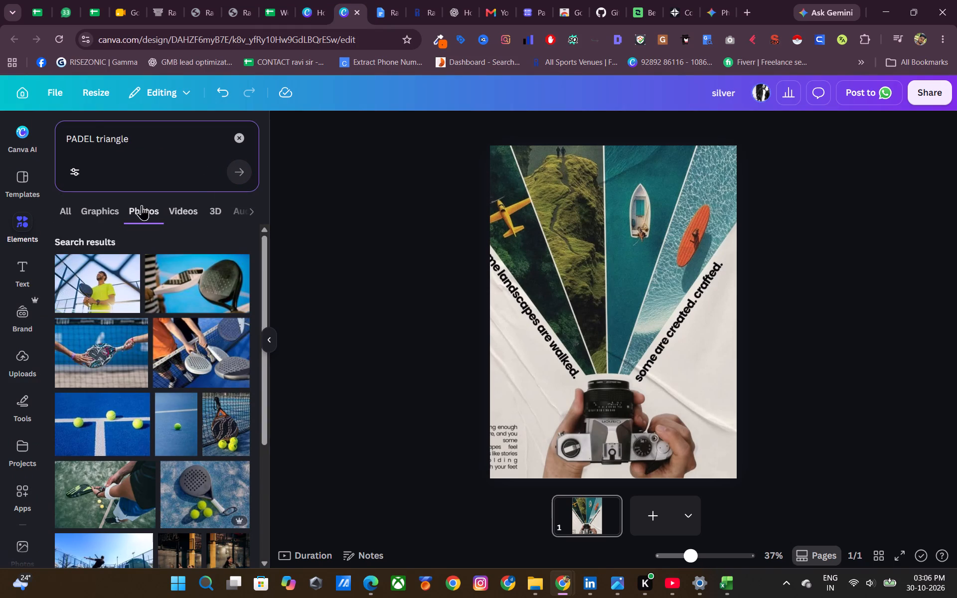
# Replace the search term and search the element photos for "image triangle".
pyautogui.moveTo(94, 140); pyautogui.dragTo(31, 133)
pyautogui.press('BackSpace')
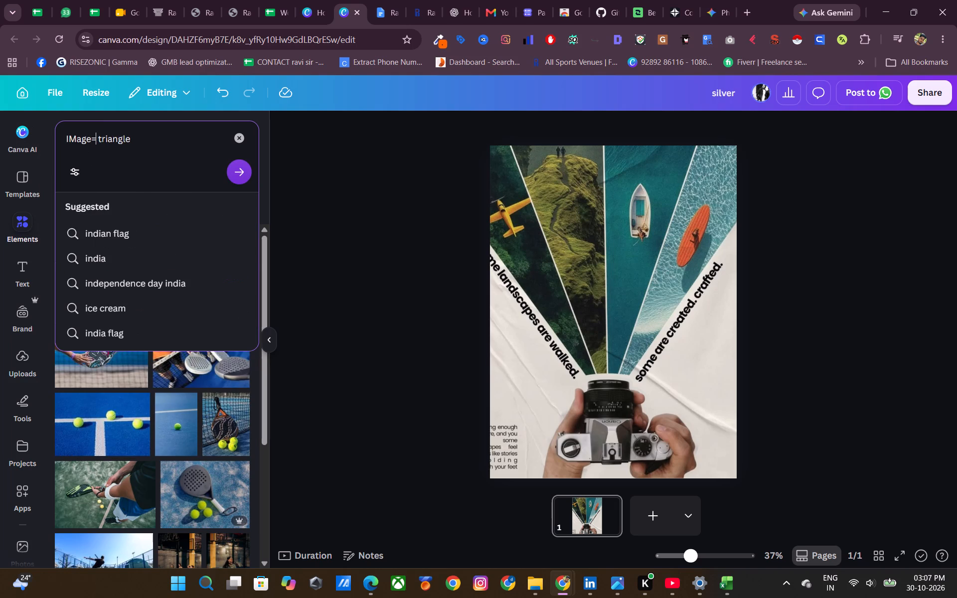
pyautogui.press('BackSpace')
pyautogui.press('BackSpace')
pyautogui.press('BackSpace')
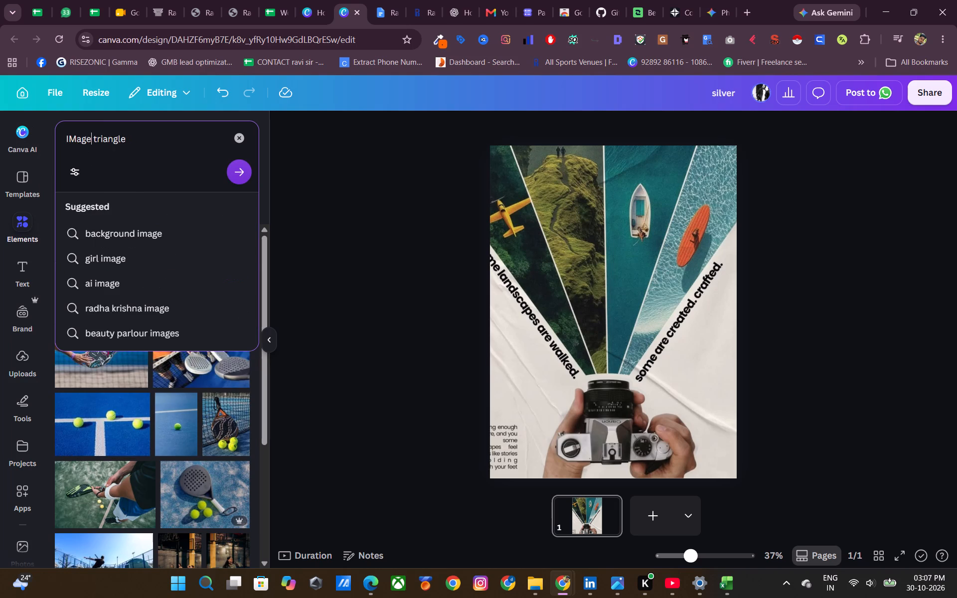
pyautogui.press('BackSpace')
pyautogui.press('BackSpace')
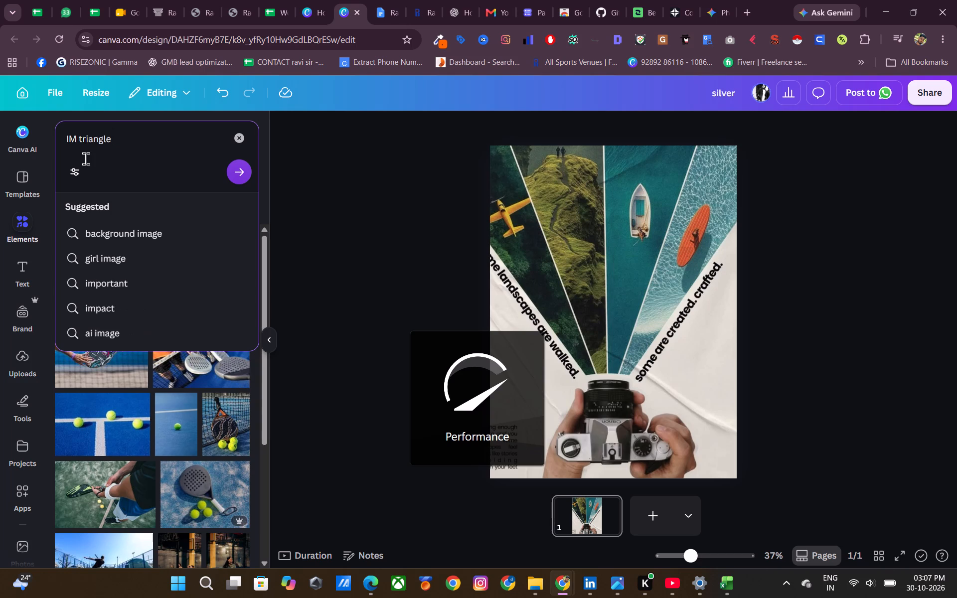
pyautogui.press('BackSpace')
pyautogui.press('BackSpace')
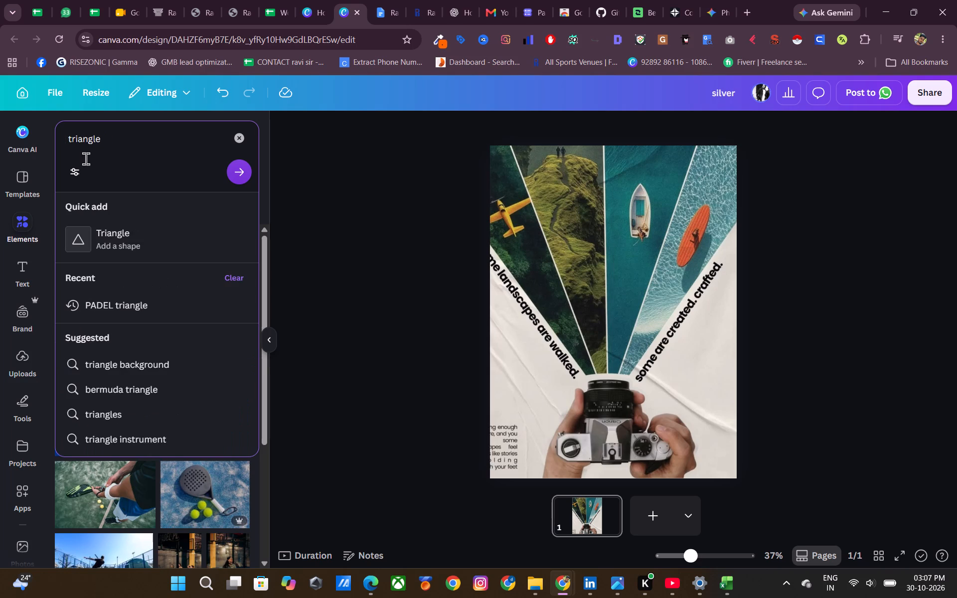
pyautogui.write('image')
pyautogui.press('space')
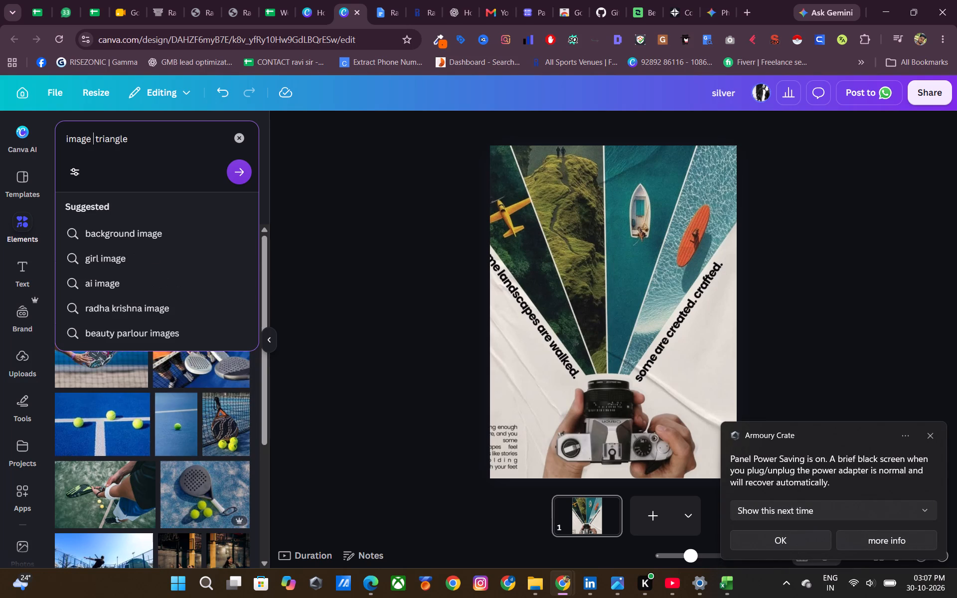
pyautogui.press('Return')
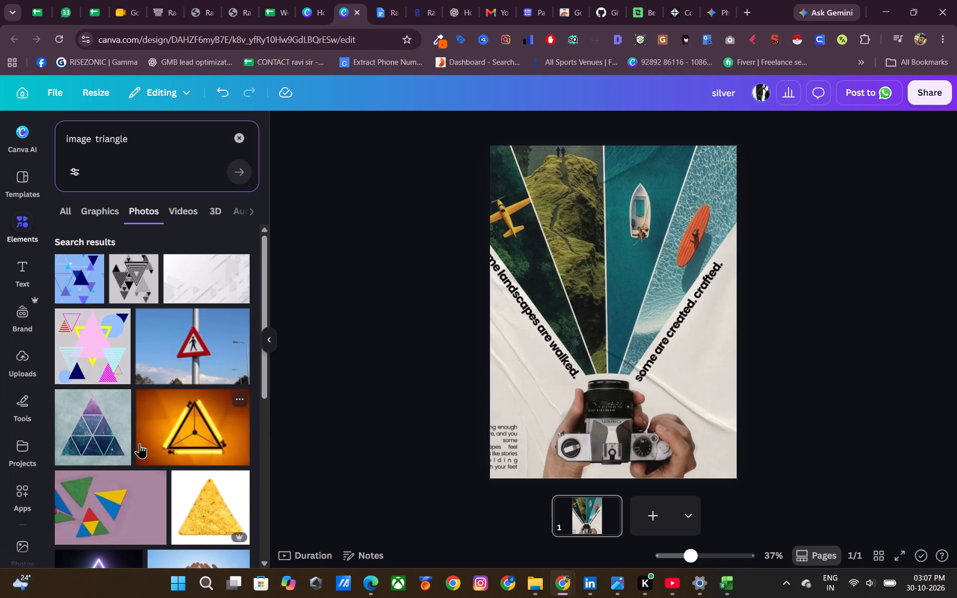
# Clear the photo search and look through the Shapes and Photos element categories for something that fits the poster's wedges.
pyautogui.click(241, 140)
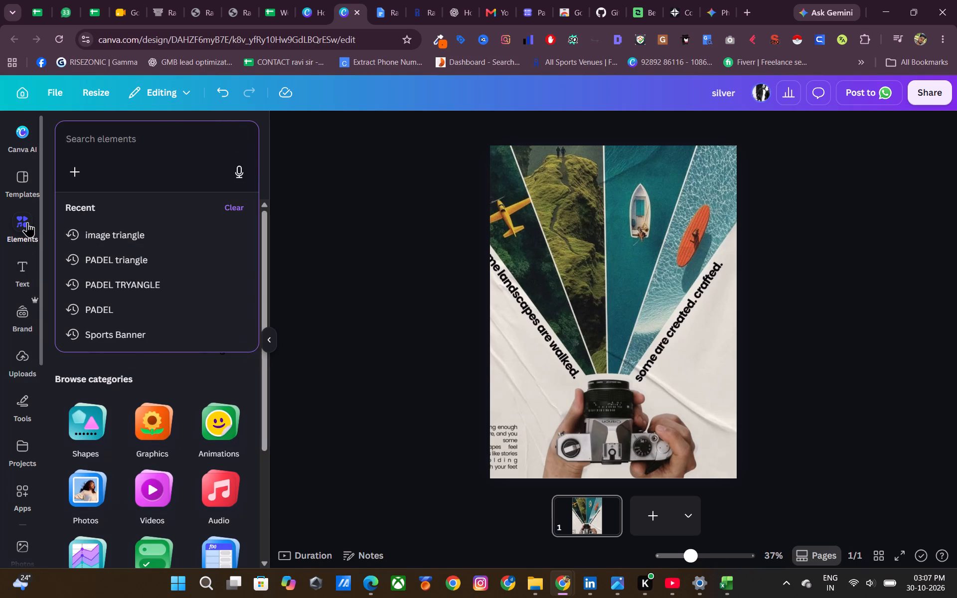
pyautogui.click(95, 444)
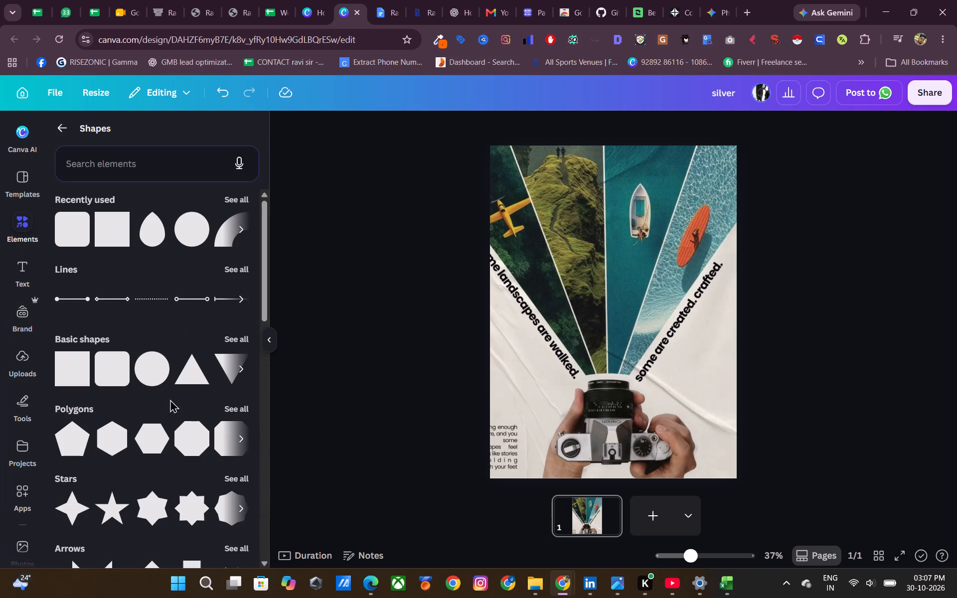
pyautogui.scroll(-1, 214, 403)
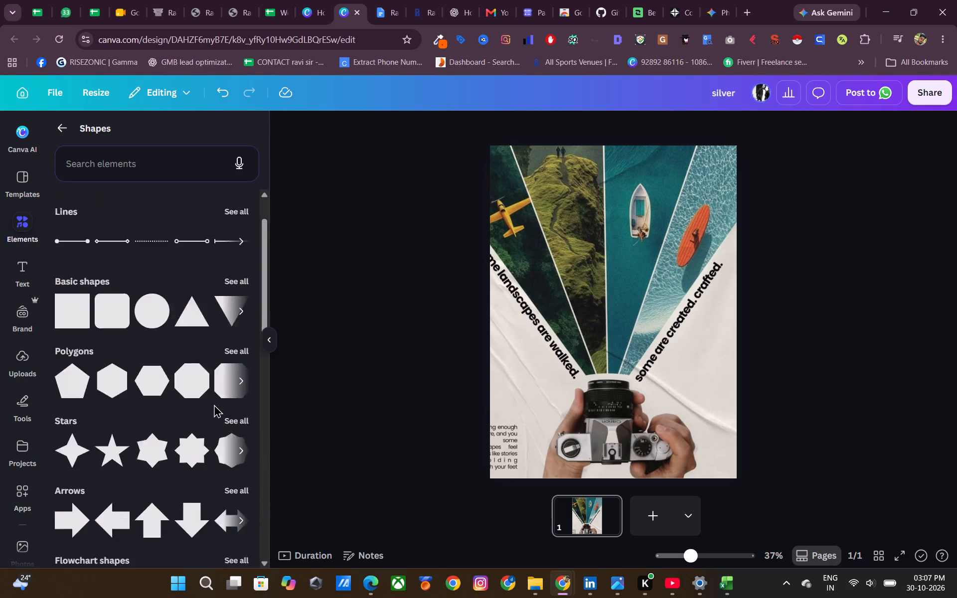
pyautogui.scroll(-1, 214, 404)
pyautogui.scroll(3, 195, 396)
pyautogui.click(55, 145)
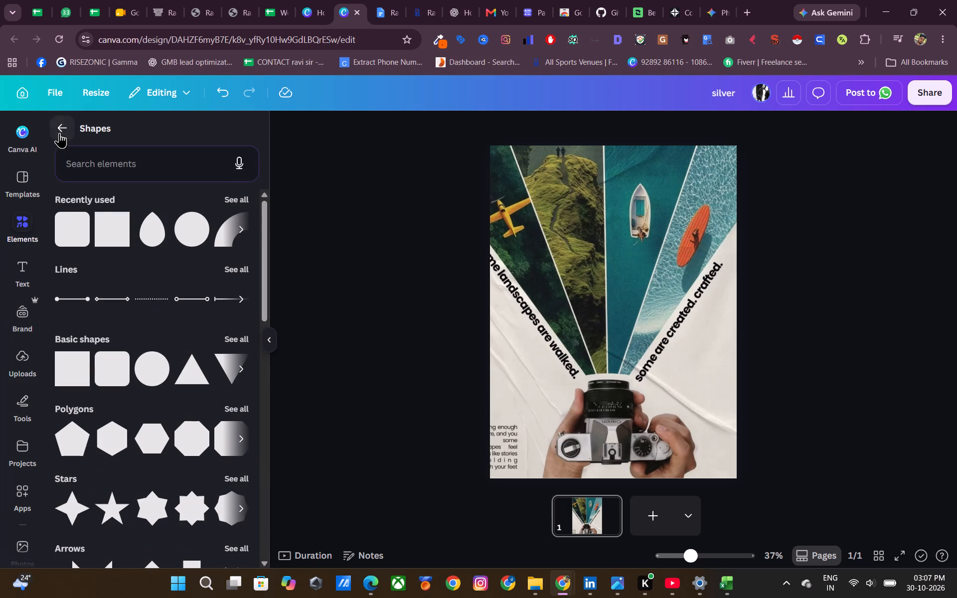
pyautogui.click(59, 133)
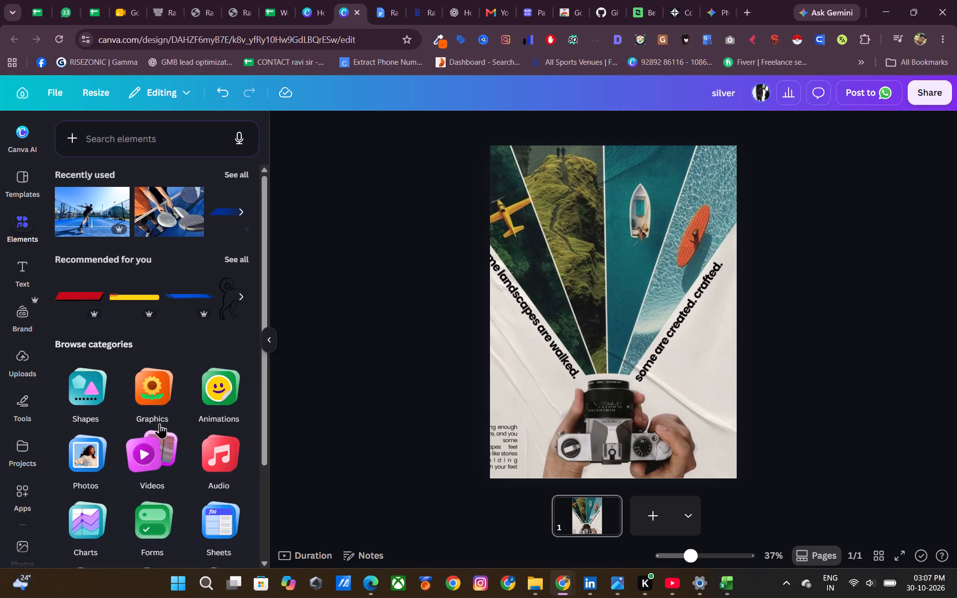
pyautogui.click(82, 462)
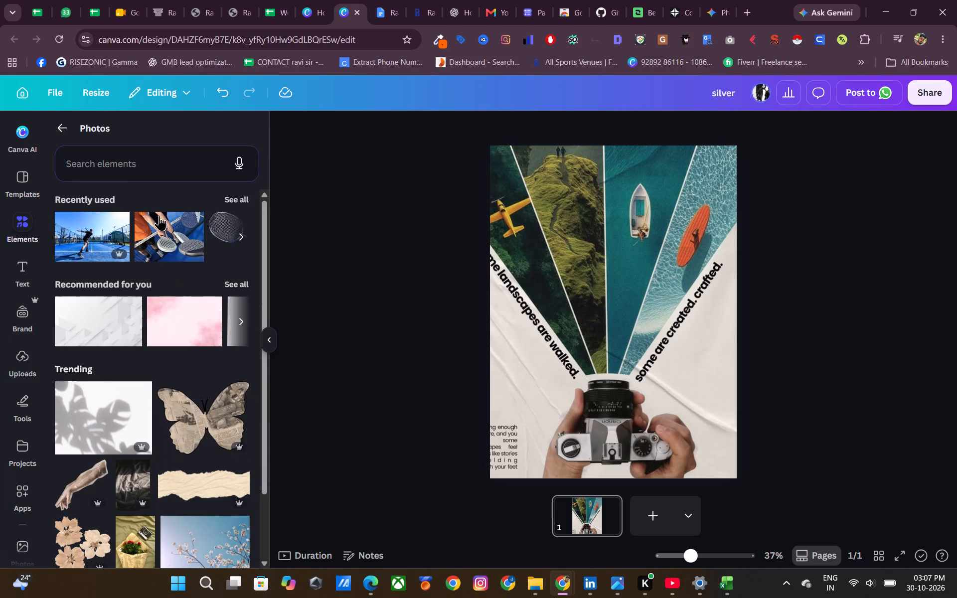
pyautogui.click(66, 139)
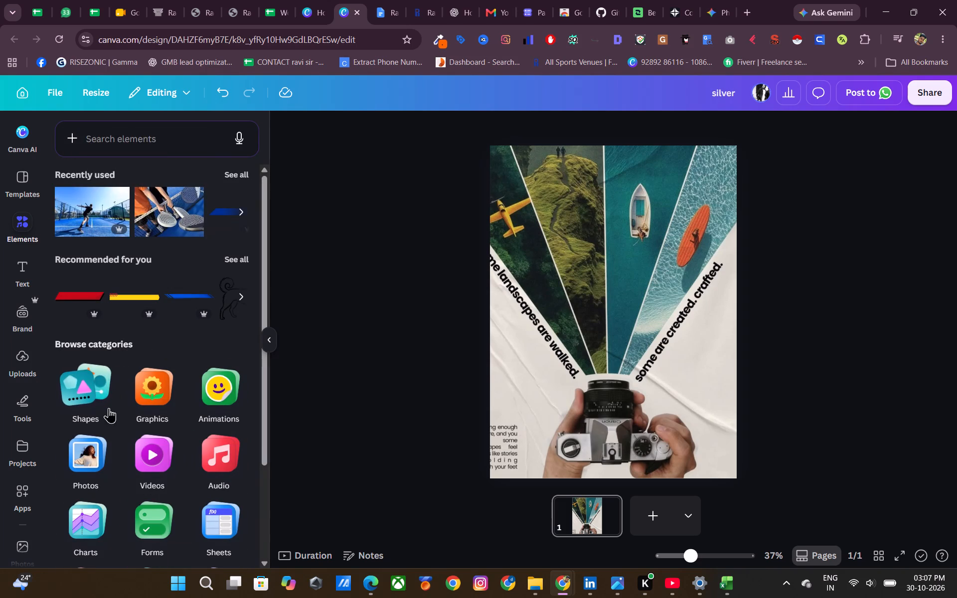
# Look through the Mockups element category for a picture layout that suits the poster's wedges.
pyautogui.scroll(-1, 115, 473)
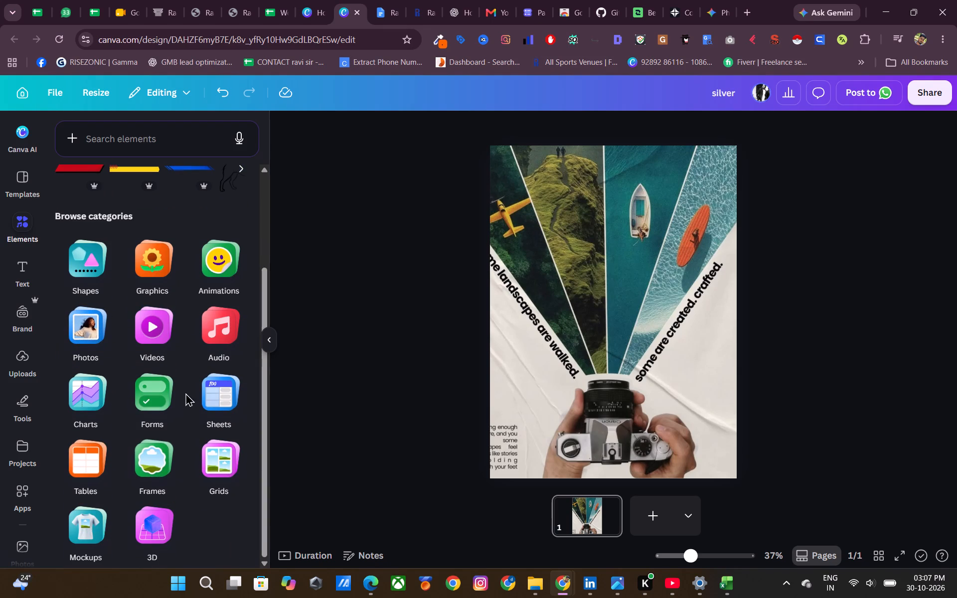
pyautogui.click(93, 541)
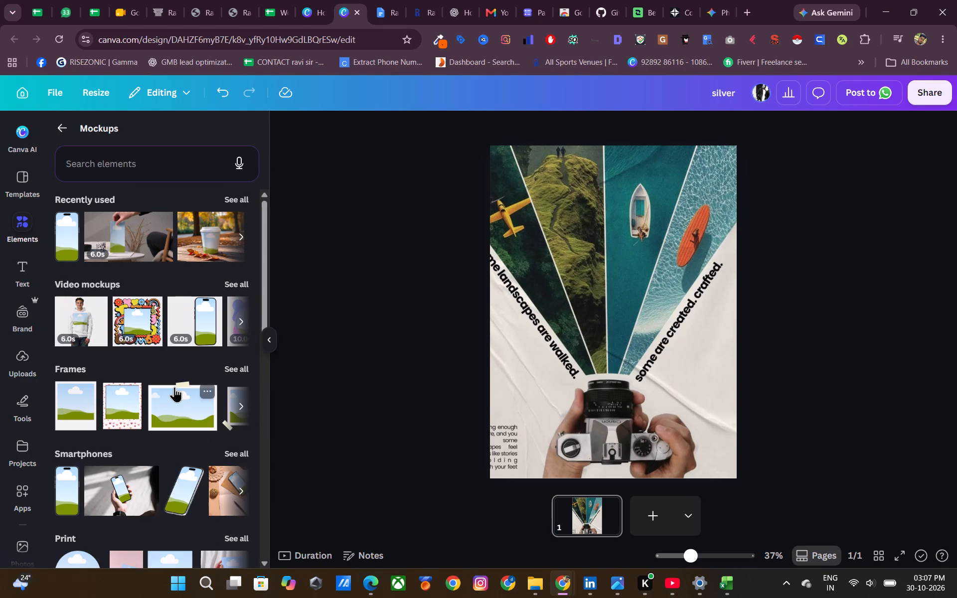
pyautogui.scroll(-2, 174, 387)
pyautogui.scroll(1, 174, 387)
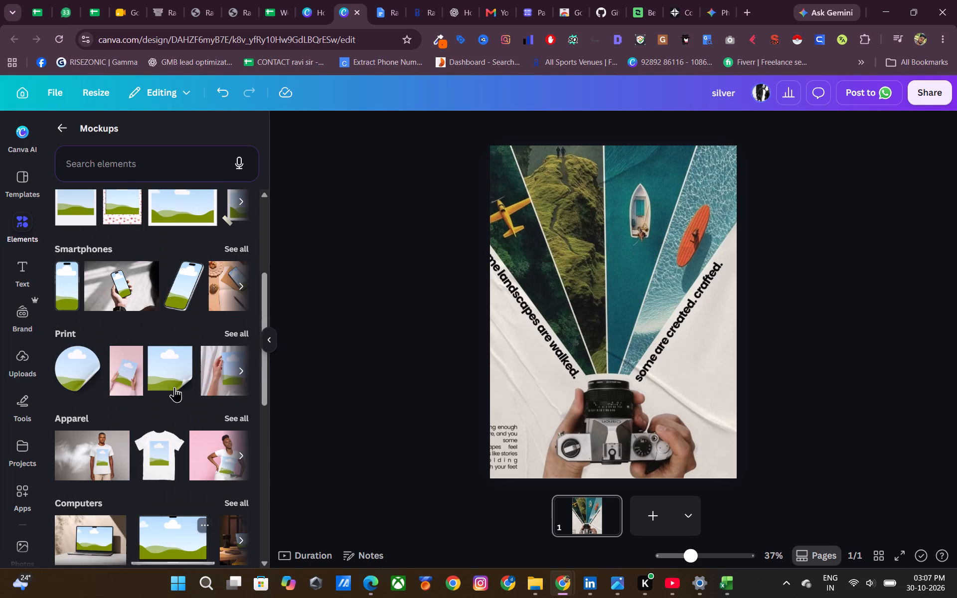
pyautogui.scroll(-2, 174, 387)
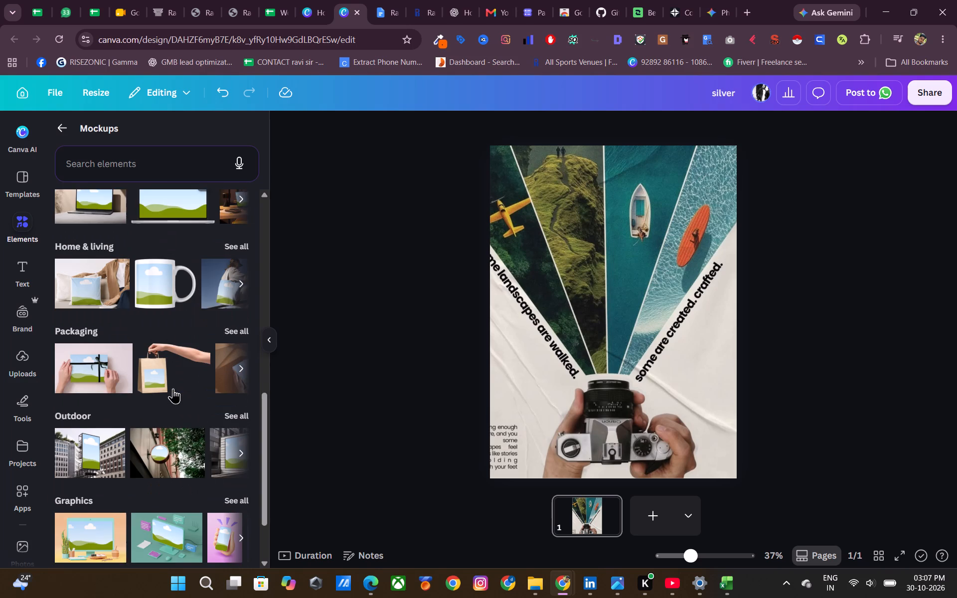
pyautogui.scroll(-1, 173, 388)
pyautogui.scroll(-1, 199, 449)
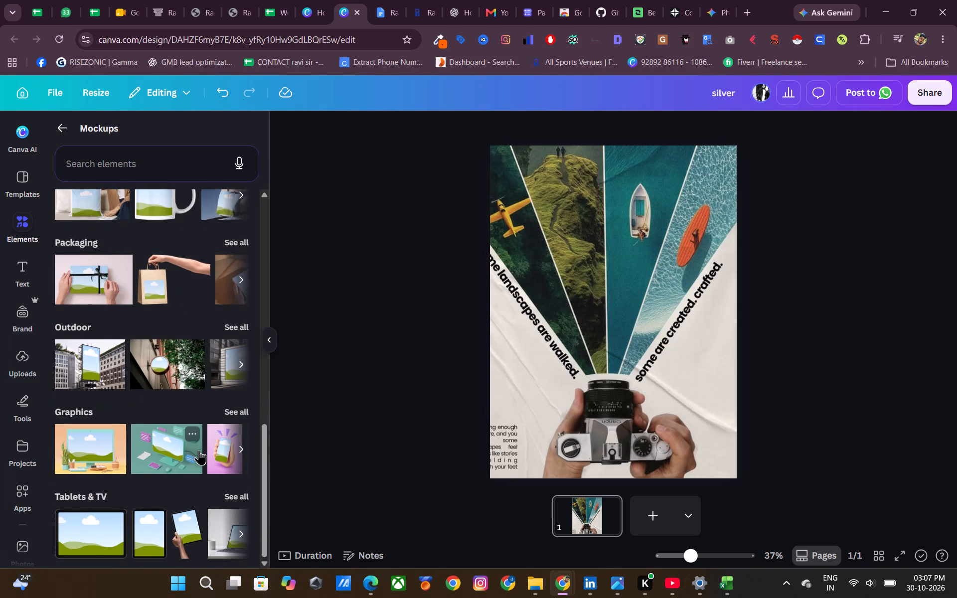
pyautogui.scroll(-1, 202, 470)
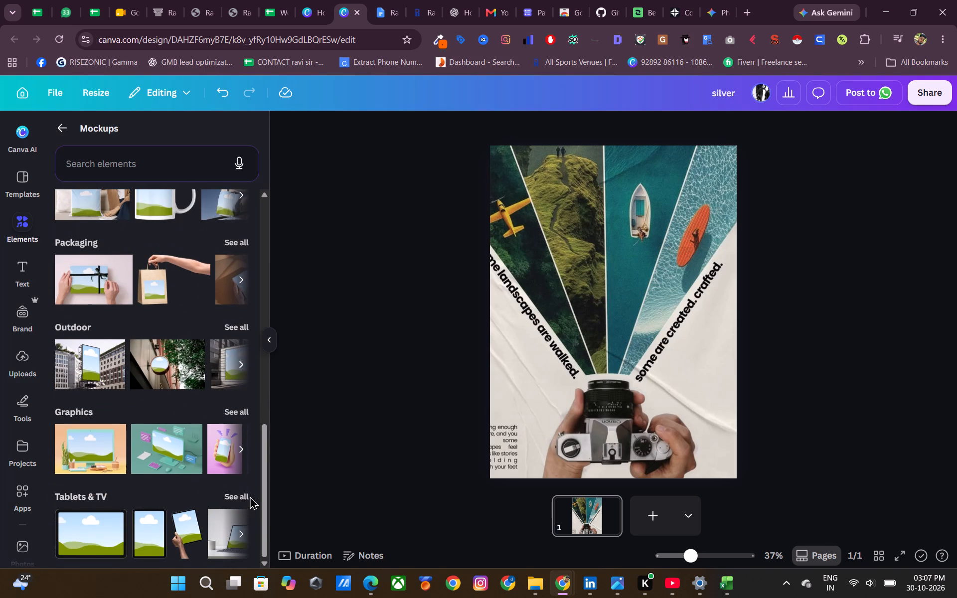
# Examine the full Tablets & TV mockup collection, then return to the element categories.
pyautogui.click(247, 494)
pyautogui.scroll(-1, 187, 475)
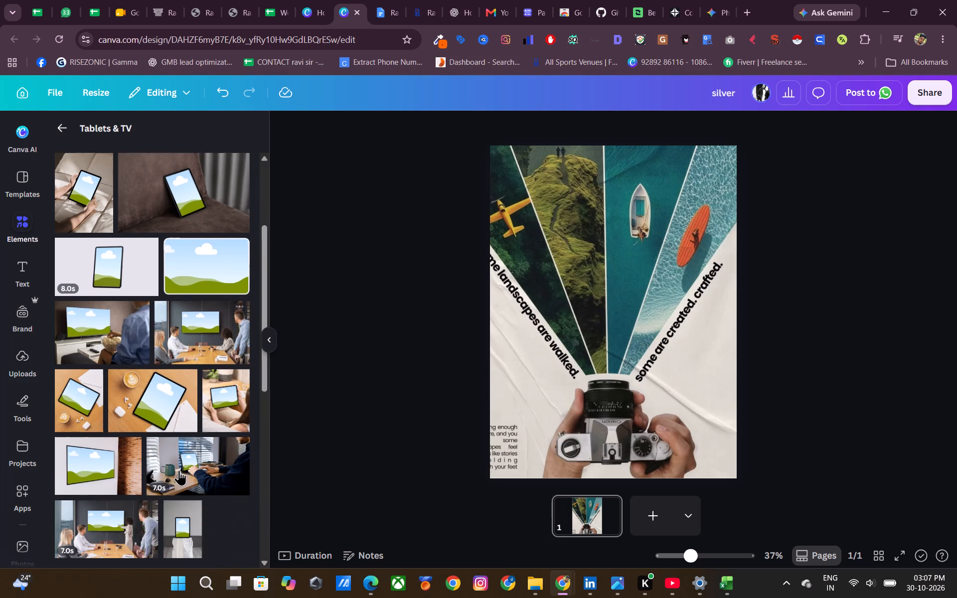
pyautogui.scroll(-3, 178, 469)
pyautogui.scroll(2, 177, 463)
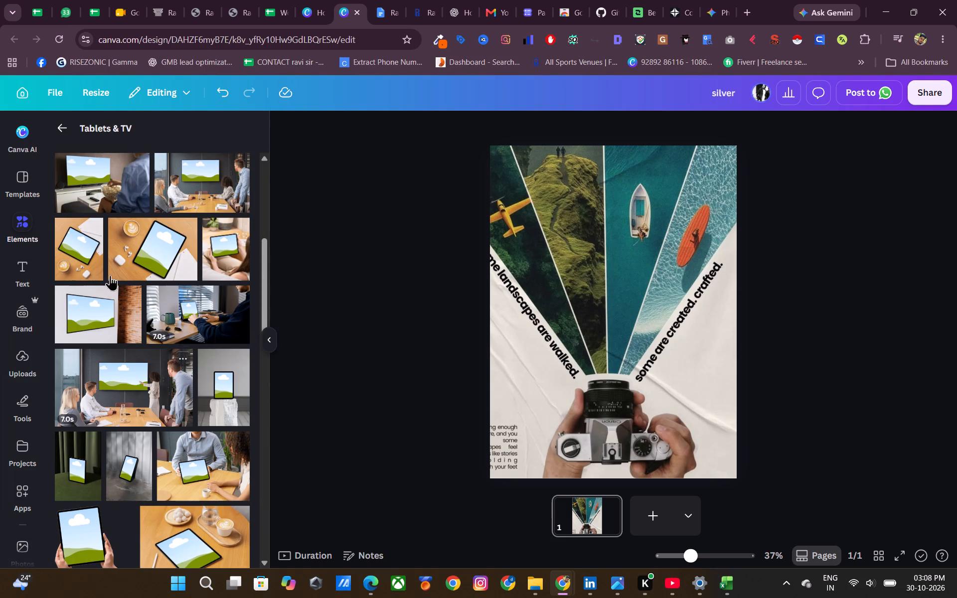
pyautogui.scroll(-2, 109, 320)
pyautogui.scroll(-1, 183, 388)
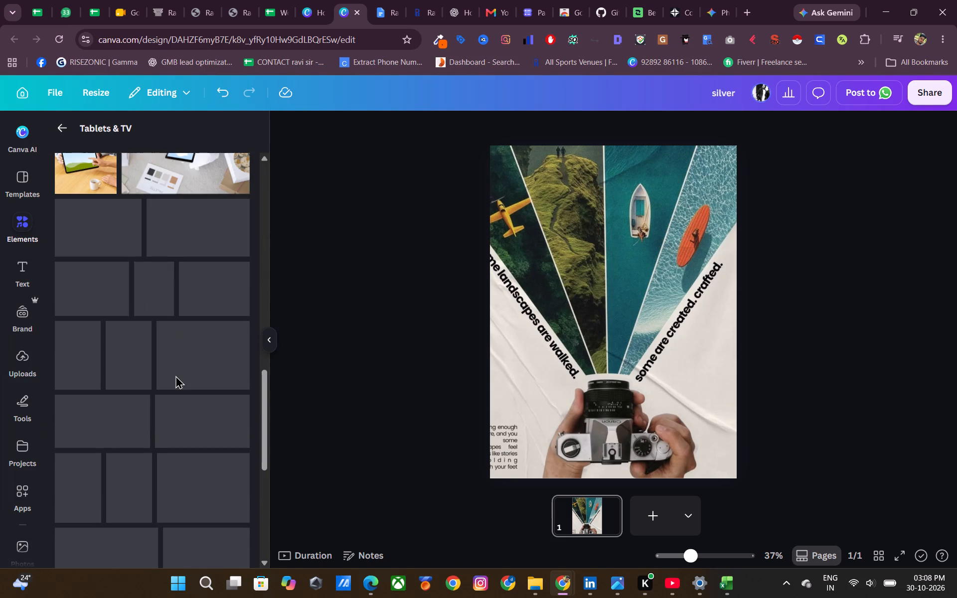
pyautogui.scroll(-1, 175, 375)
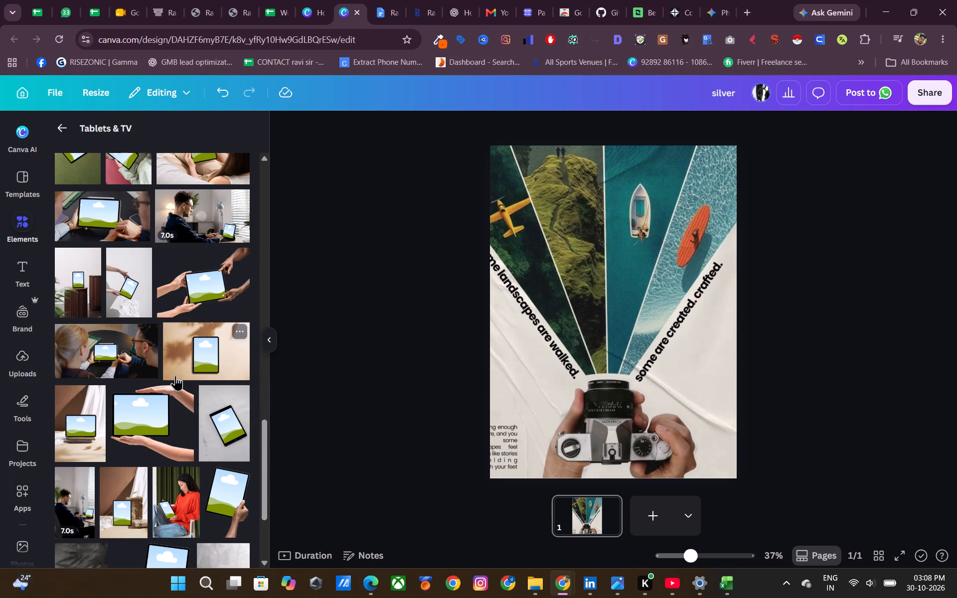
pyautogui.scroll(-1, 175, 375)
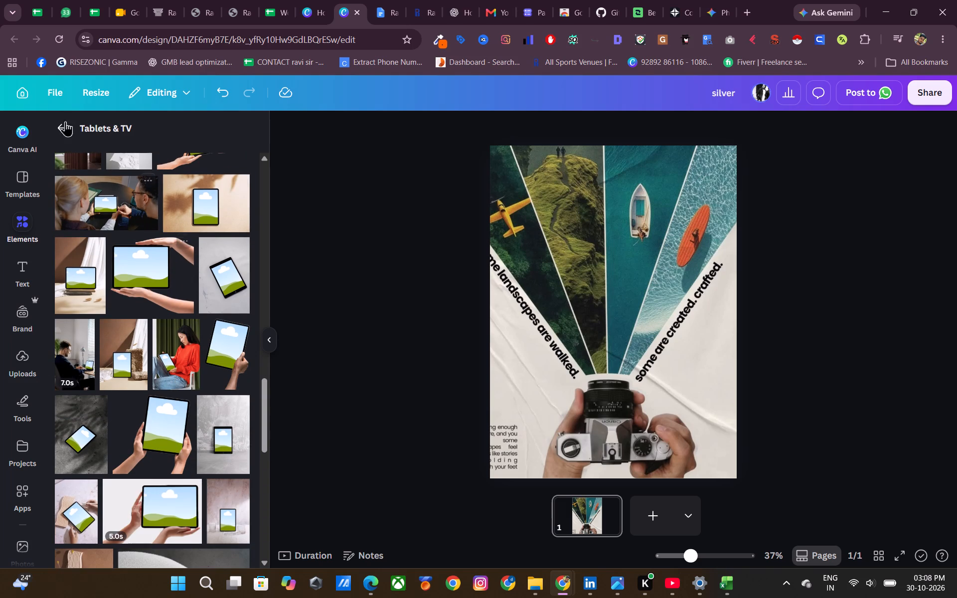
pyautogui.click(58, 130)
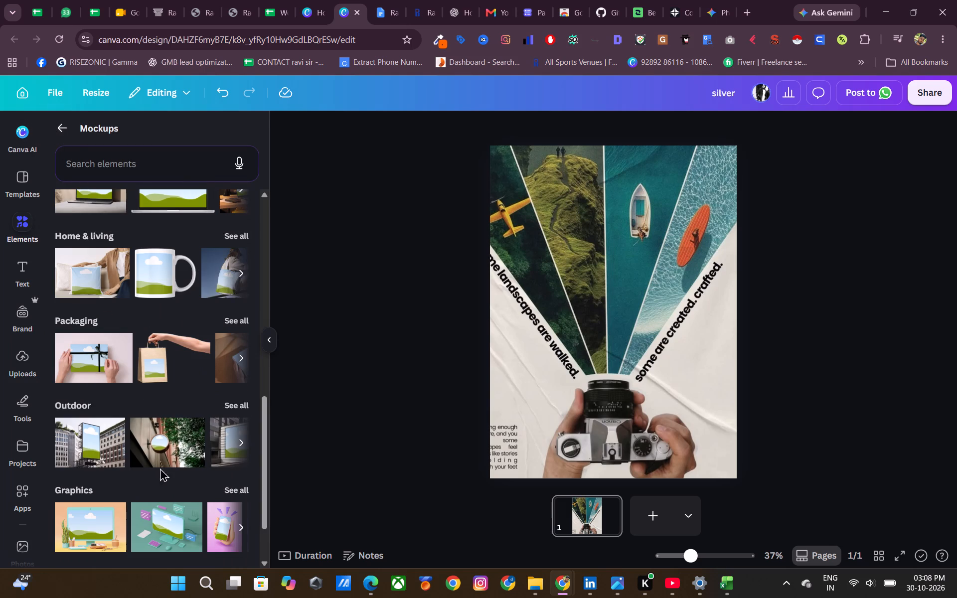
pyautogui.click(57, 119)
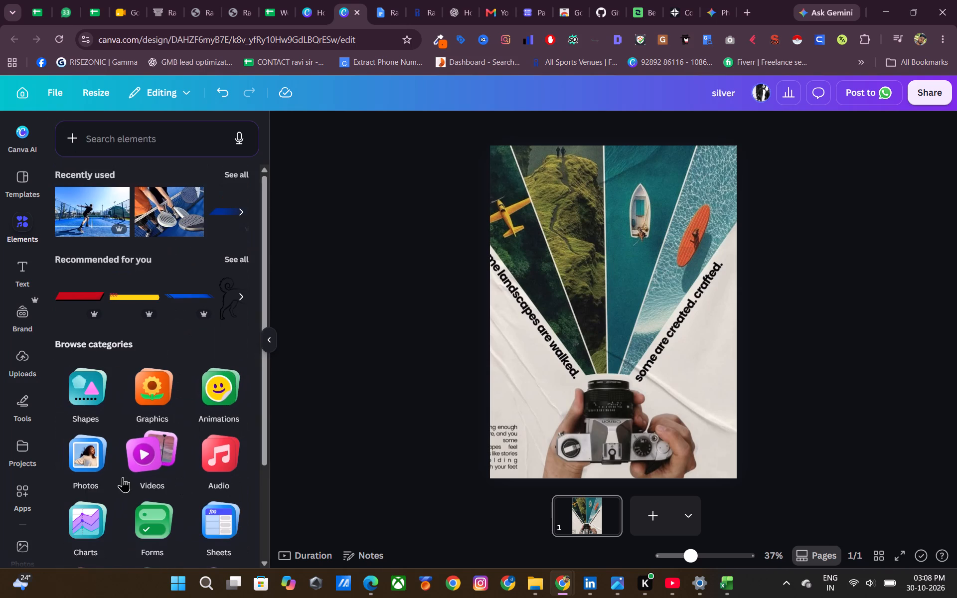
# Open the Frames category and examine the full Film and photo collection for a usable photo frame.
pyautogui.scroll(-1, 195, 462)
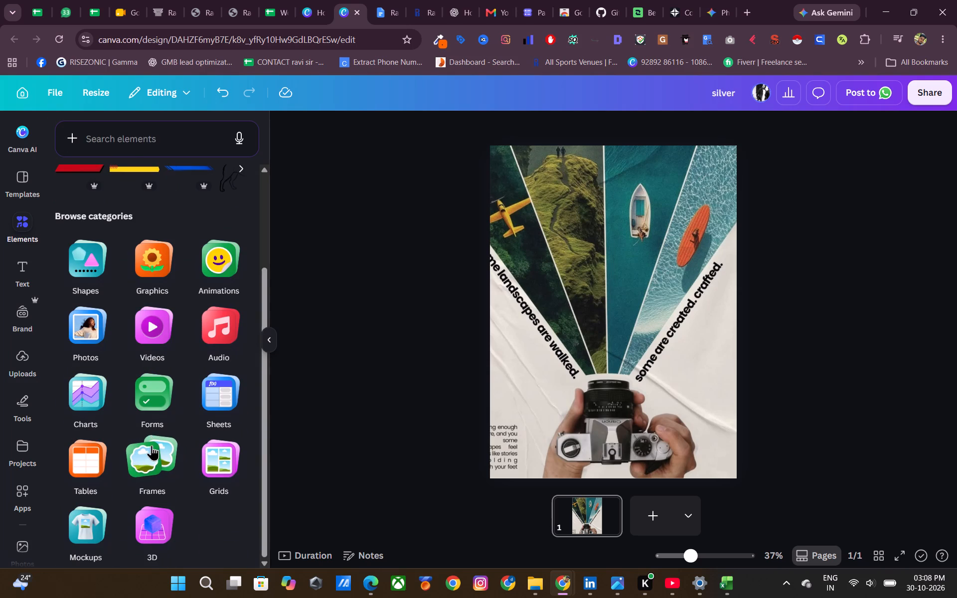
pyautogui.click(152, 446)
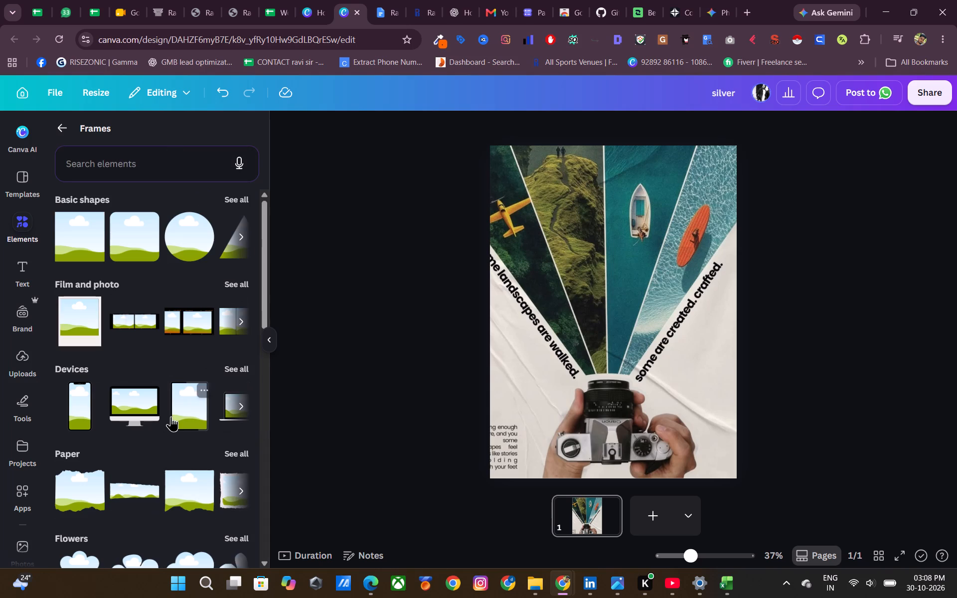
pyautogui.click(239, 284)
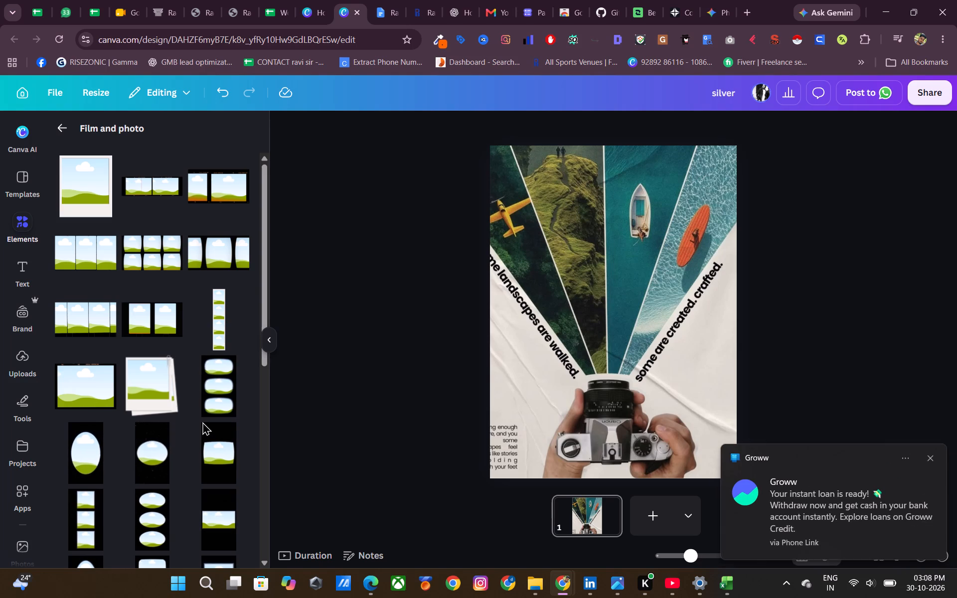
pyautogui.scroll(-2, 195, 476)
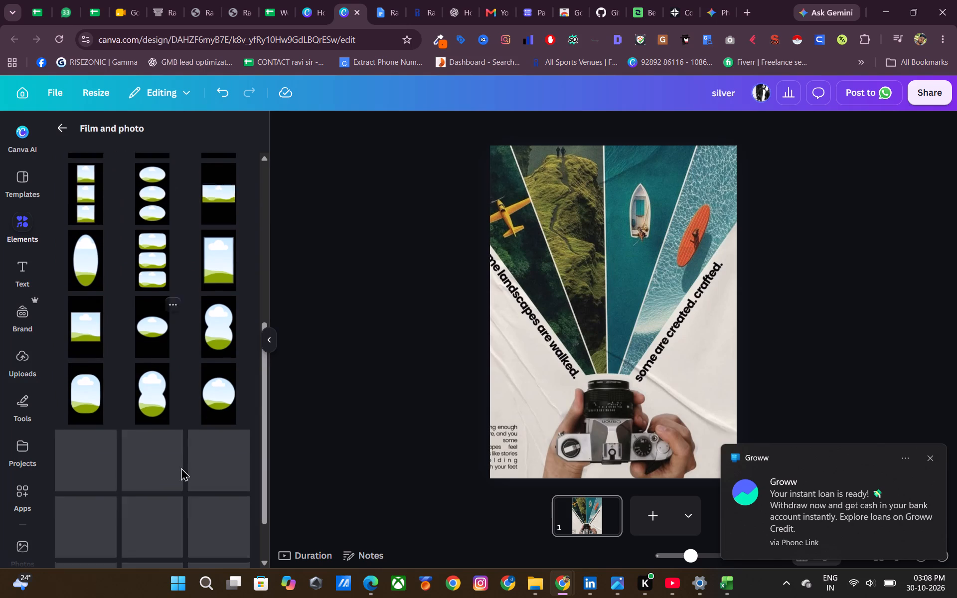
pyautogui.scroll(-2, 181, 467)
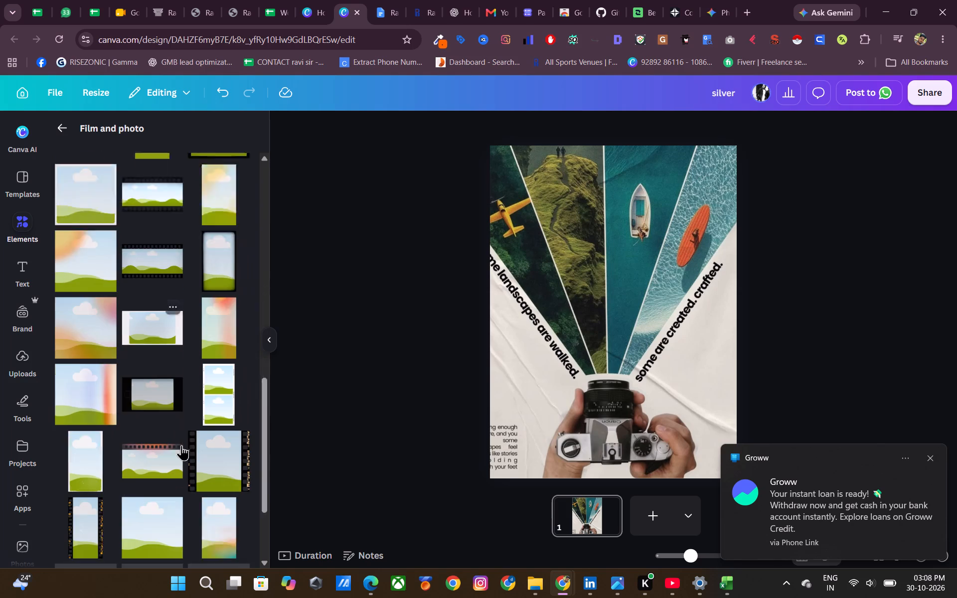
pyautogui.scroll(-2, 181, 445)
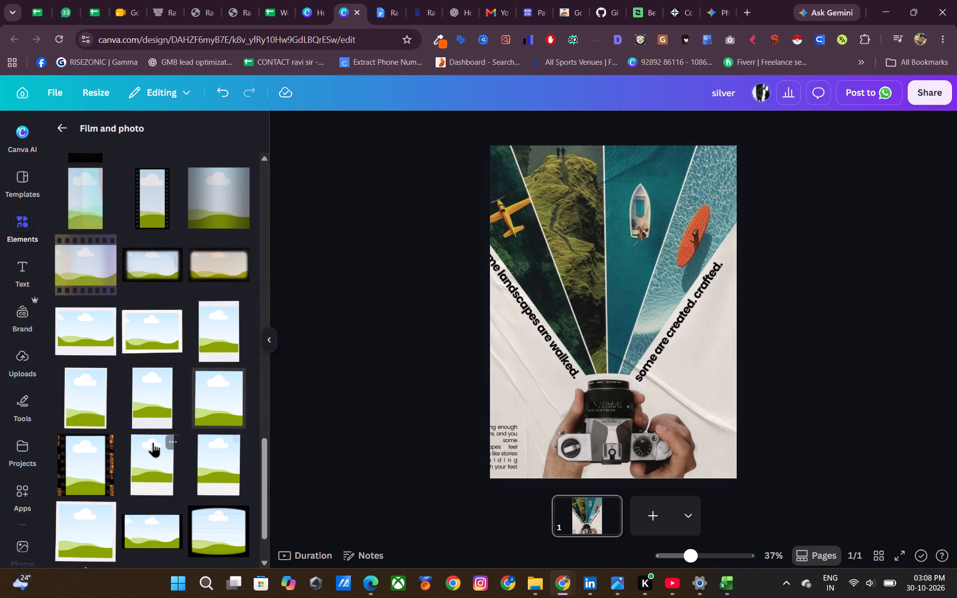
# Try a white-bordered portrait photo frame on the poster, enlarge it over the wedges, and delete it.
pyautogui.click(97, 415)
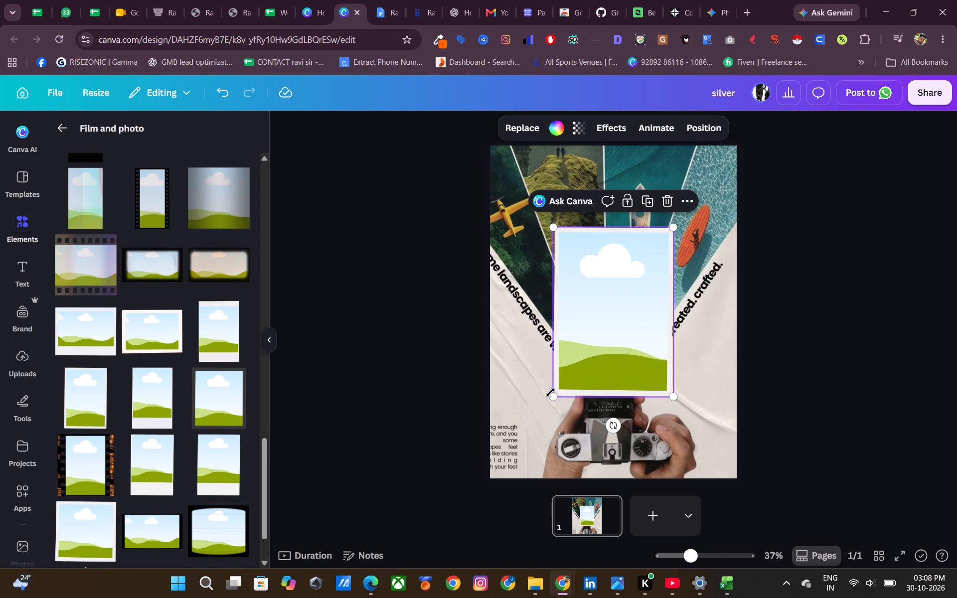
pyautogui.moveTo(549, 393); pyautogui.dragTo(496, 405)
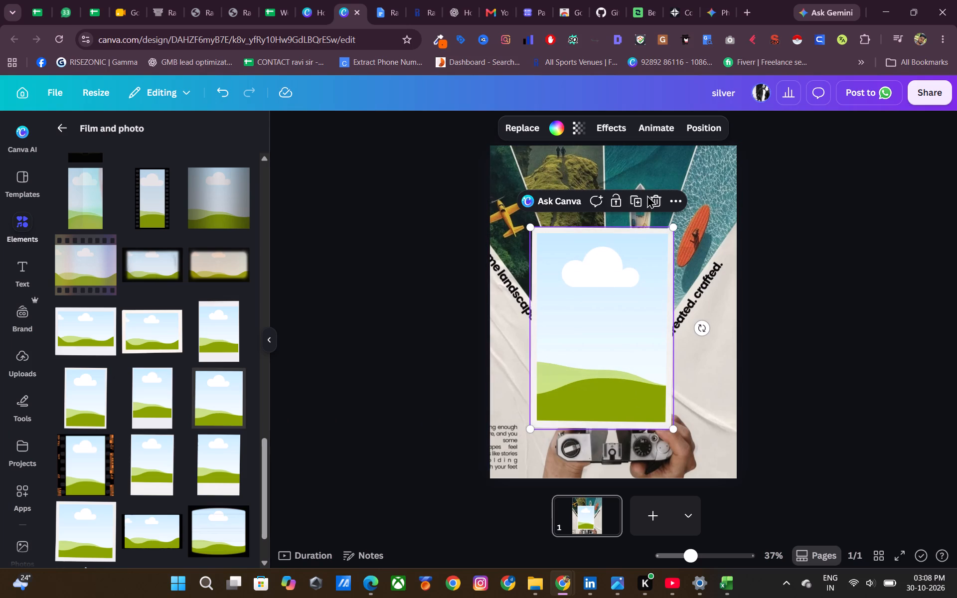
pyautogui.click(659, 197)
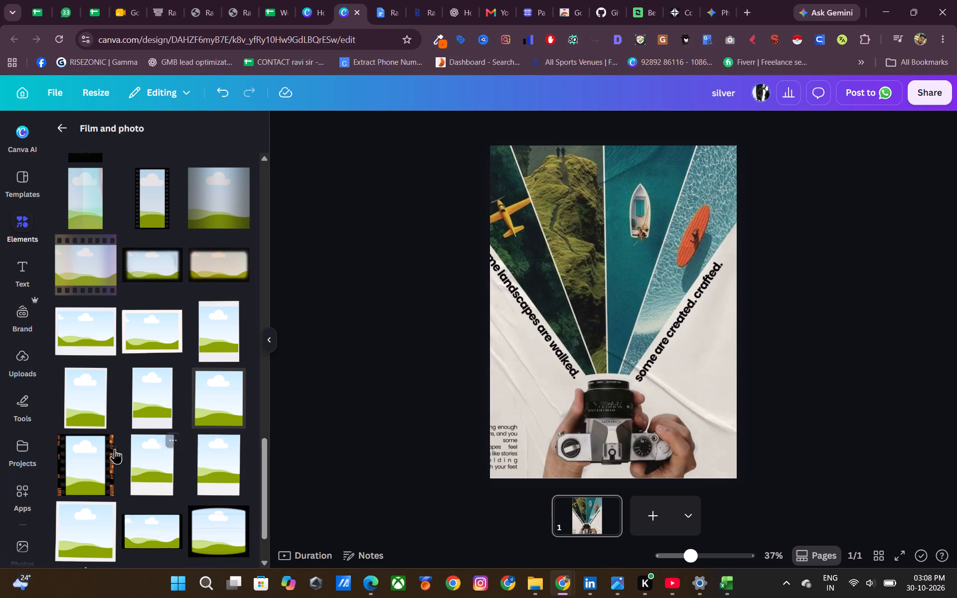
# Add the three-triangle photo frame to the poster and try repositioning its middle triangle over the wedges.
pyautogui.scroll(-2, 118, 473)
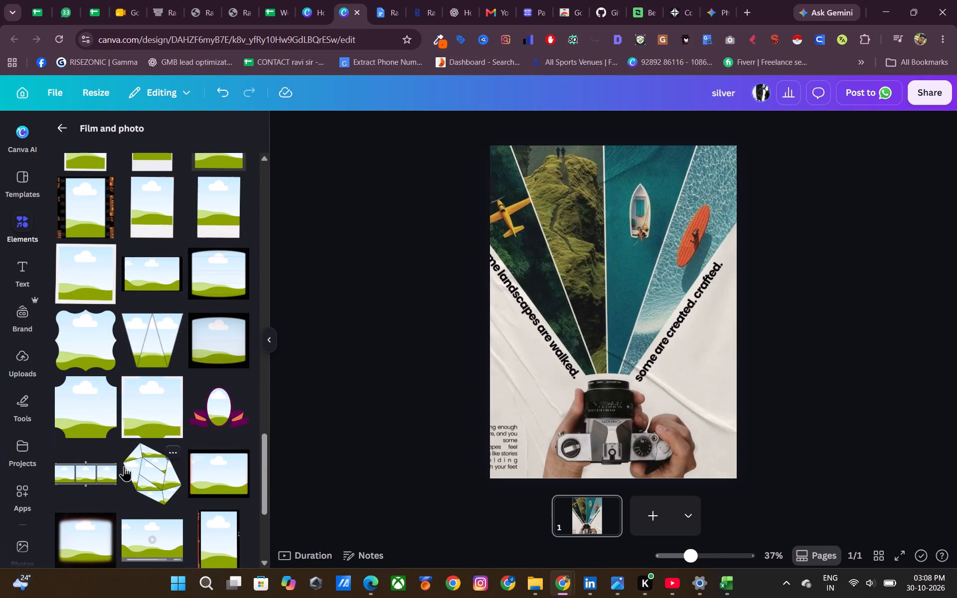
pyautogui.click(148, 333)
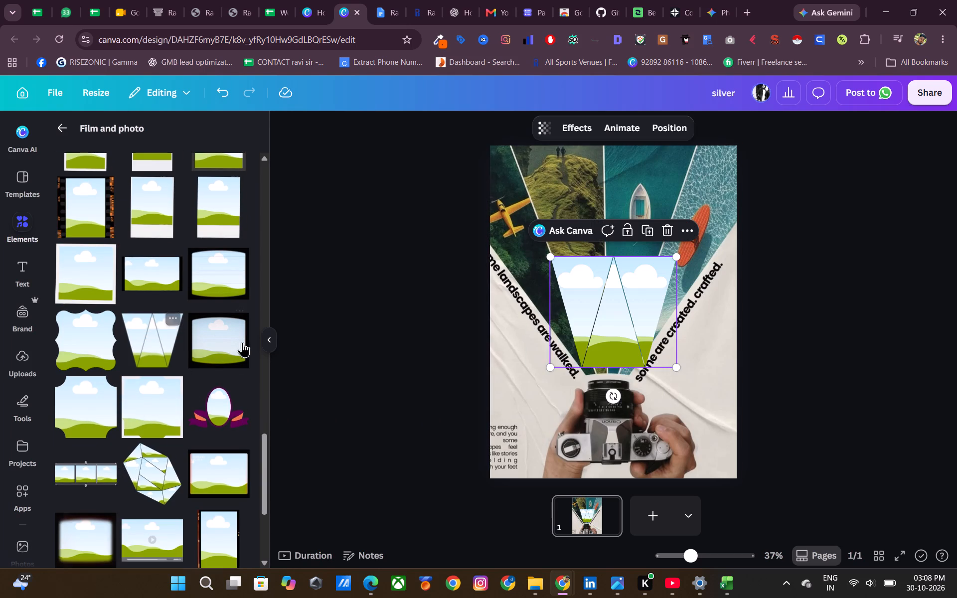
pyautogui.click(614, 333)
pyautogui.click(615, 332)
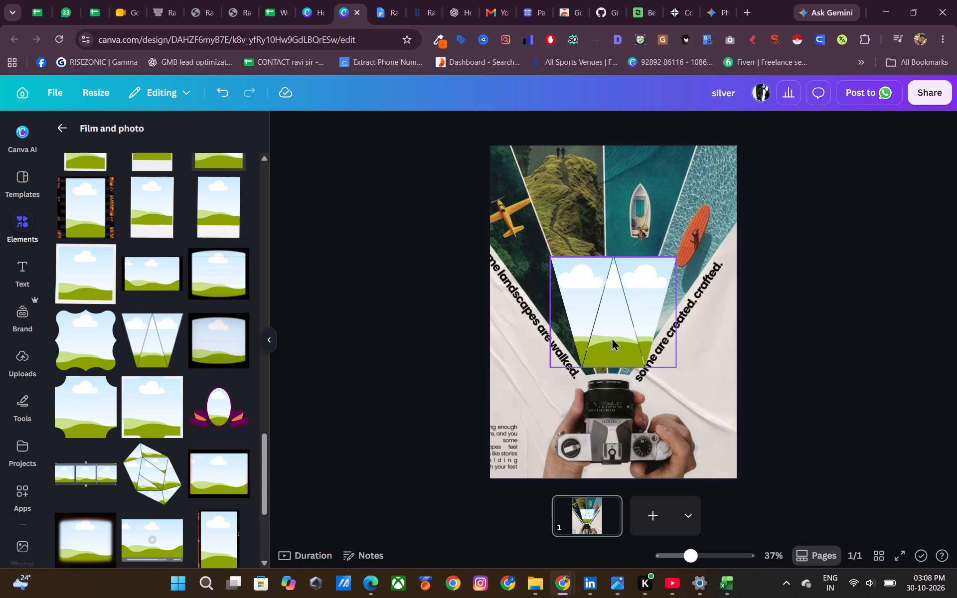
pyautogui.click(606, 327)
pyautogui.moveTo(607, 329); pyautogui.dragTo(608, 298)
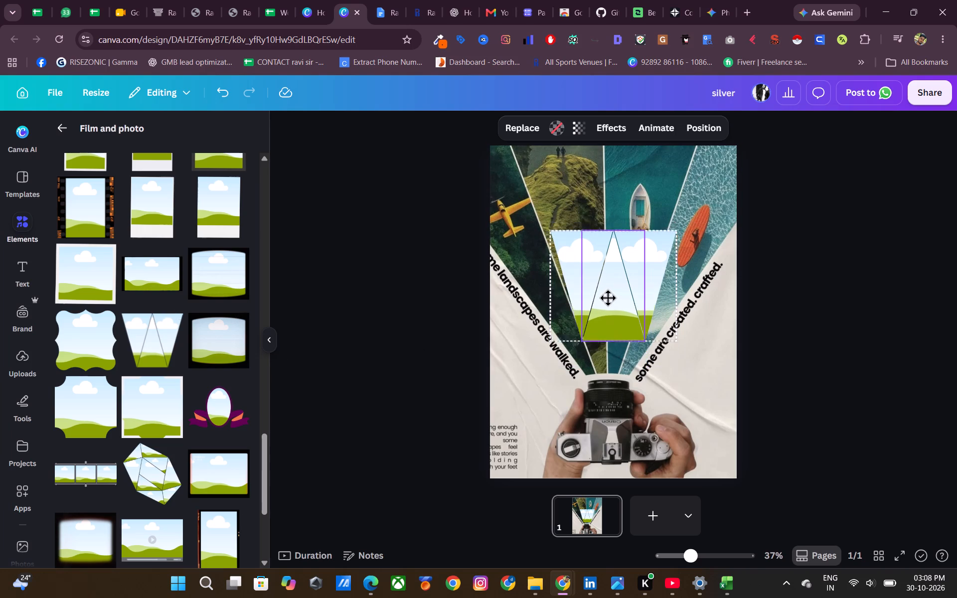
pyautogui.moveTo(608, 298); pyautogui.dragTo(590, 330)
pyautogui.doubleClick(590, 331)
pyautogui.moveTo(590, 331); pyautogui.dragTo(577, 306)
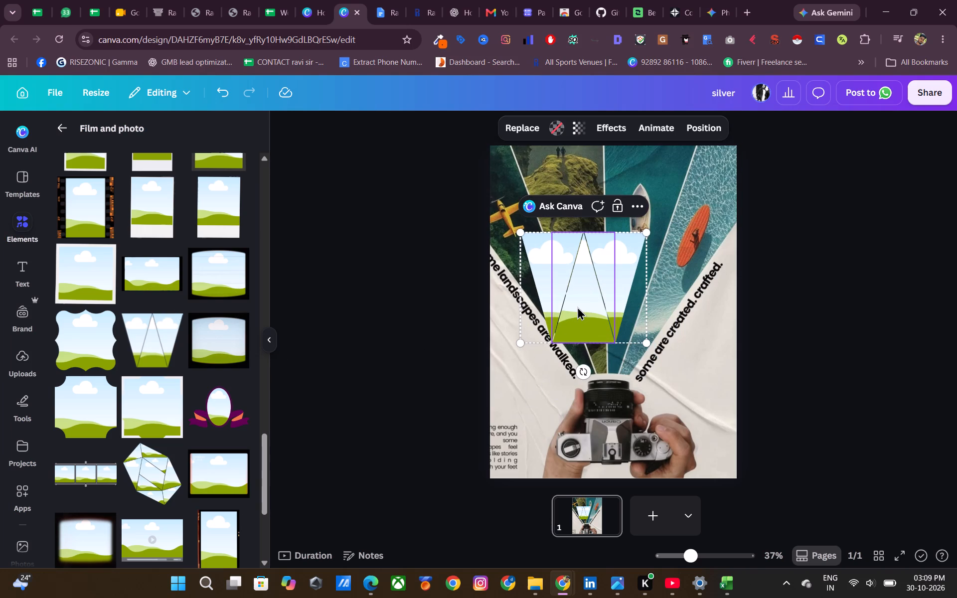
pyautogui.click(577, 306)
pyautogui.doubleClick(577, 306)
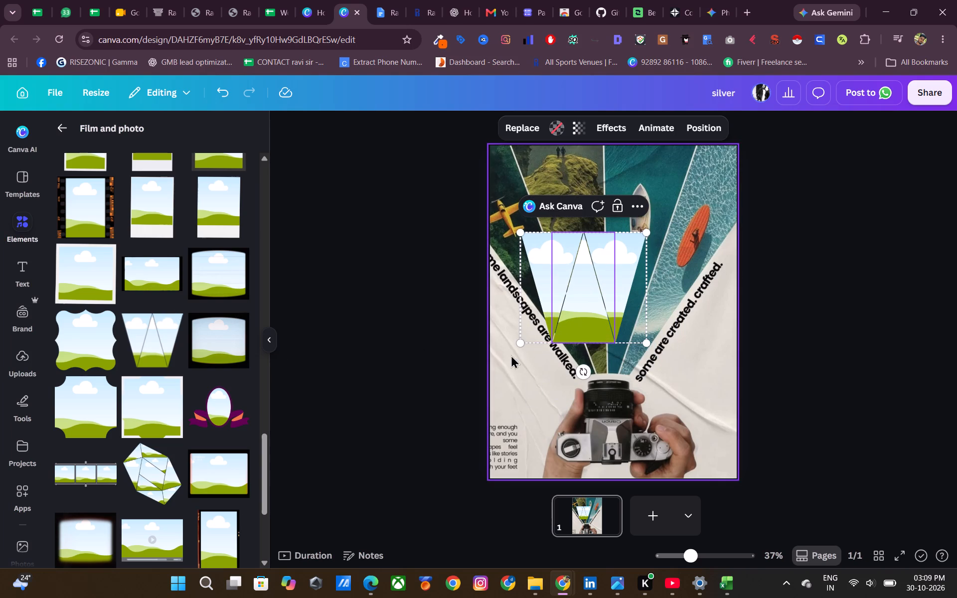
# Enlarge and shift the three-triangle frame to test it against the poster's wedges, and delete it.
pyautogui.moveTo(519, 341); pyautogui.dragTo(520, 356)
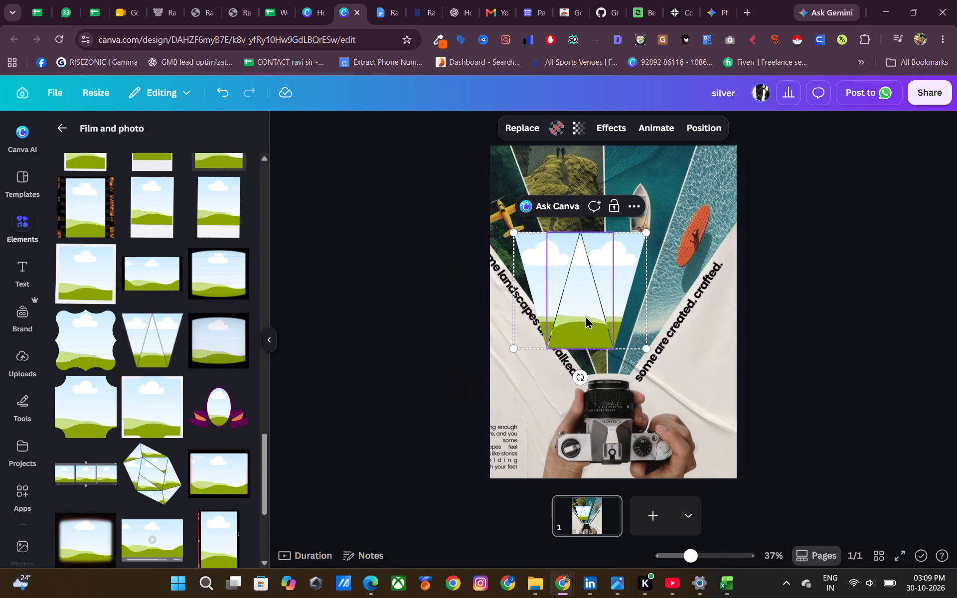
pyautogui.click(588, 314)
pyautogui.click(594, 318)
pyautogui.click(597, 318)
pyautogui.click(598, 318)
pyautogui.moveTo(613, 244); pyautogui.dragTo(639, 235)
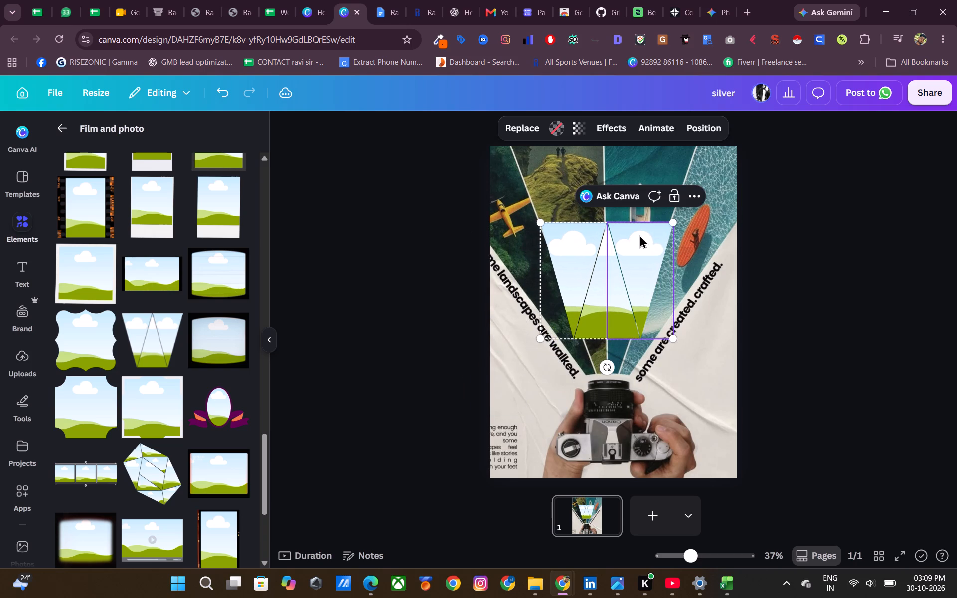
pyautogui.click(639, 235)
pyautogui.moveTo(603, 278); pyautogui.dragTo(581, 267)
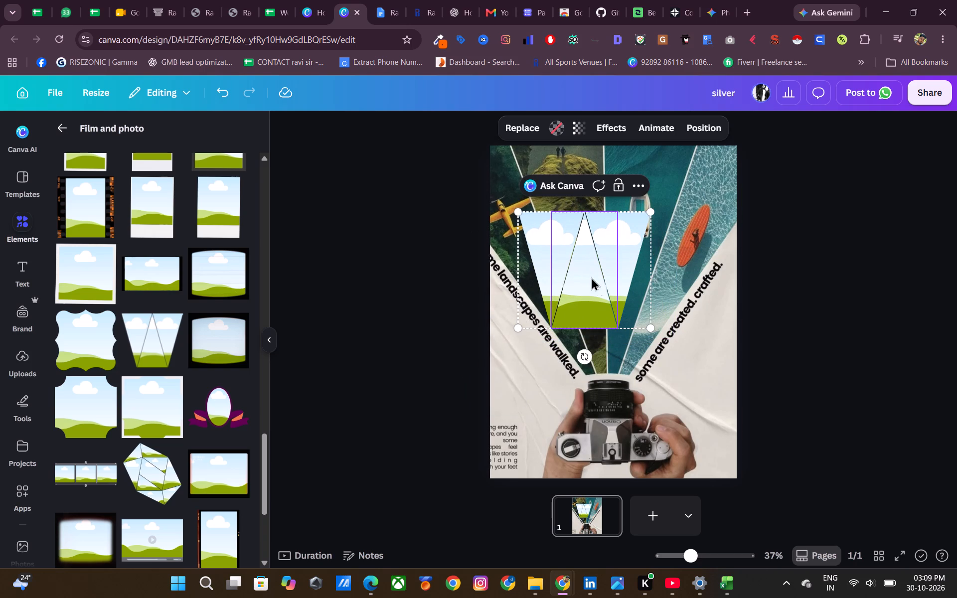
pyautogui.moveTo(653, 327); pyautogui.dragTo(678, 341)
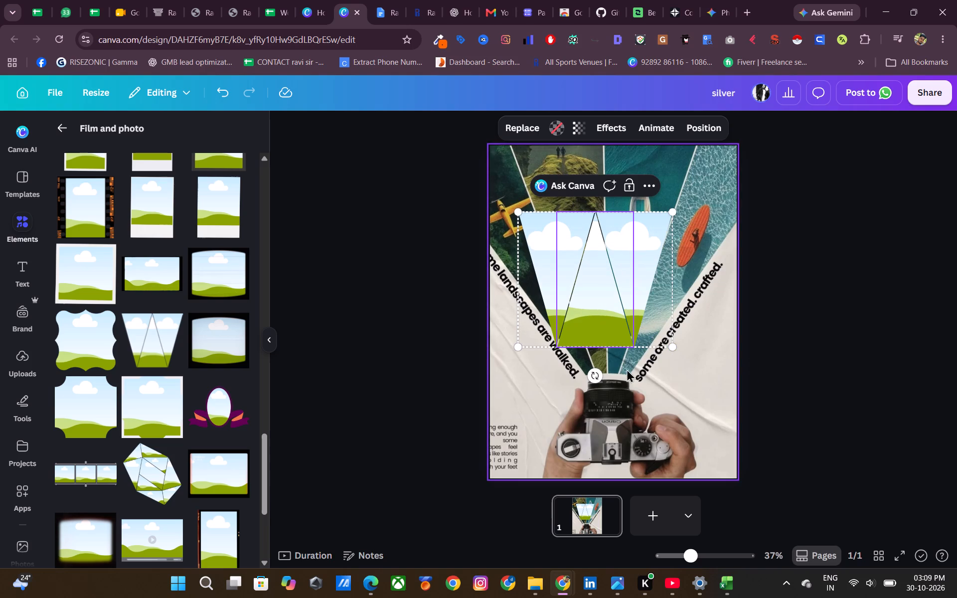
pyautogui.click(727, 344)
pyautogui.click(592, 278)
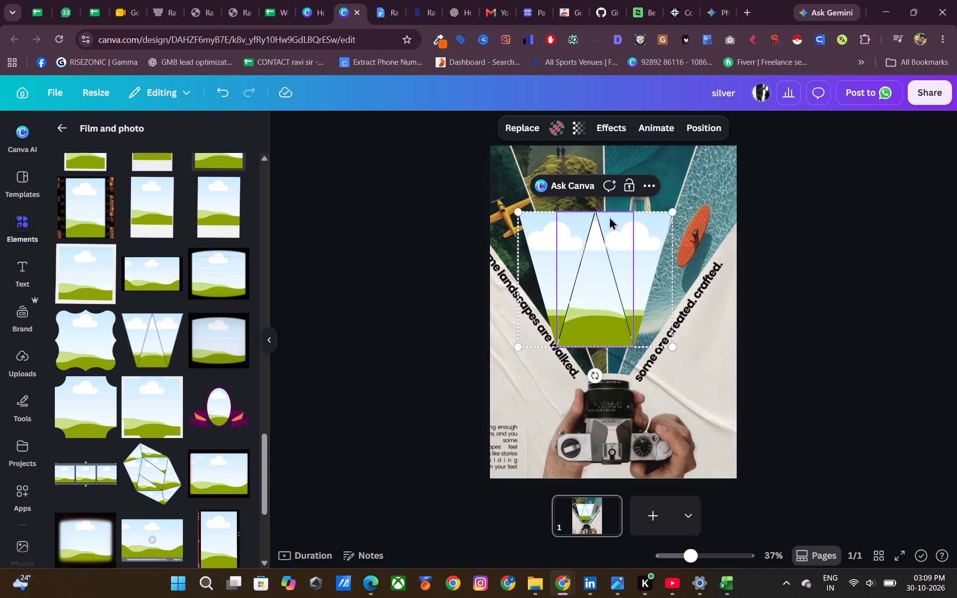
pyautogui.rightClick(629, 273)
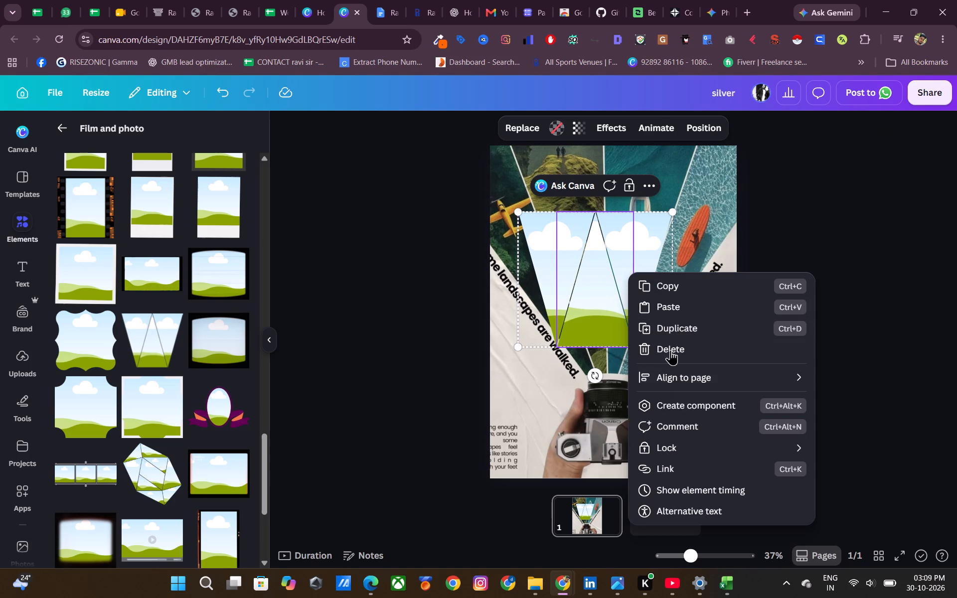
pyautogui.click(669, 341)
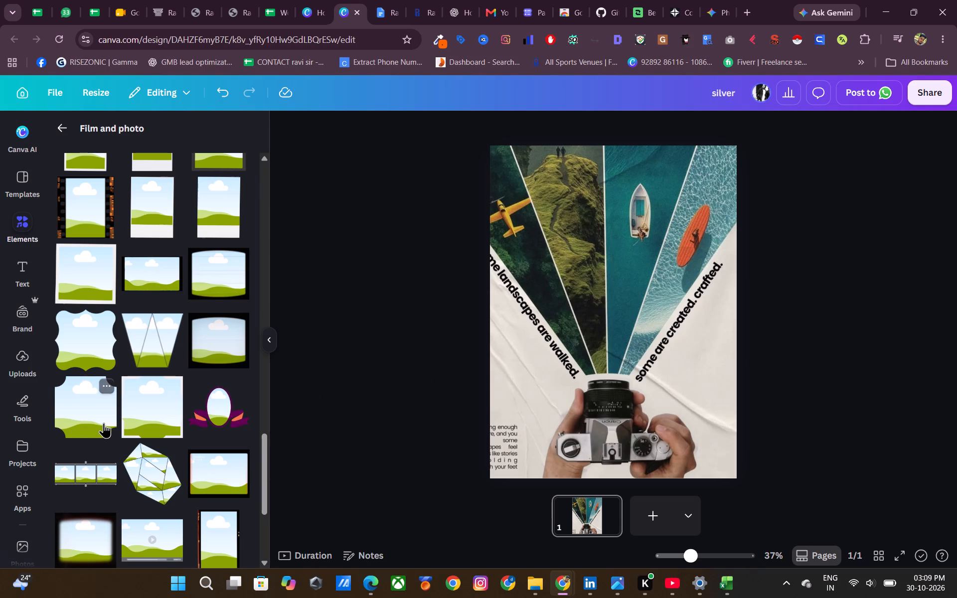
# Find the single downward-pointing triangle photo frame further down the Film and photo collection and add it to the poster.
pyautogui.scroll(-1, 109, 423)
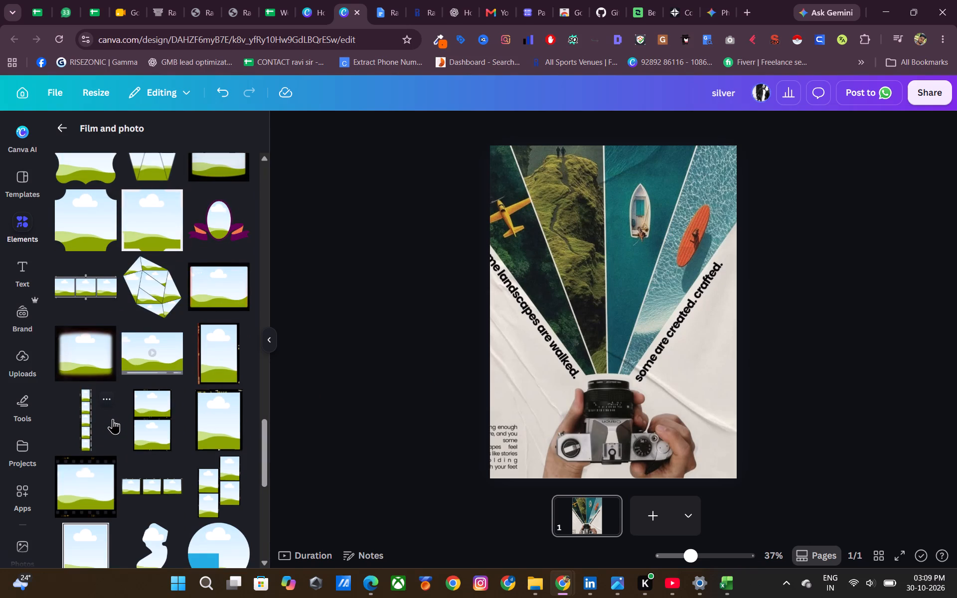
pyautogui.scroll(-2, 113, 419)
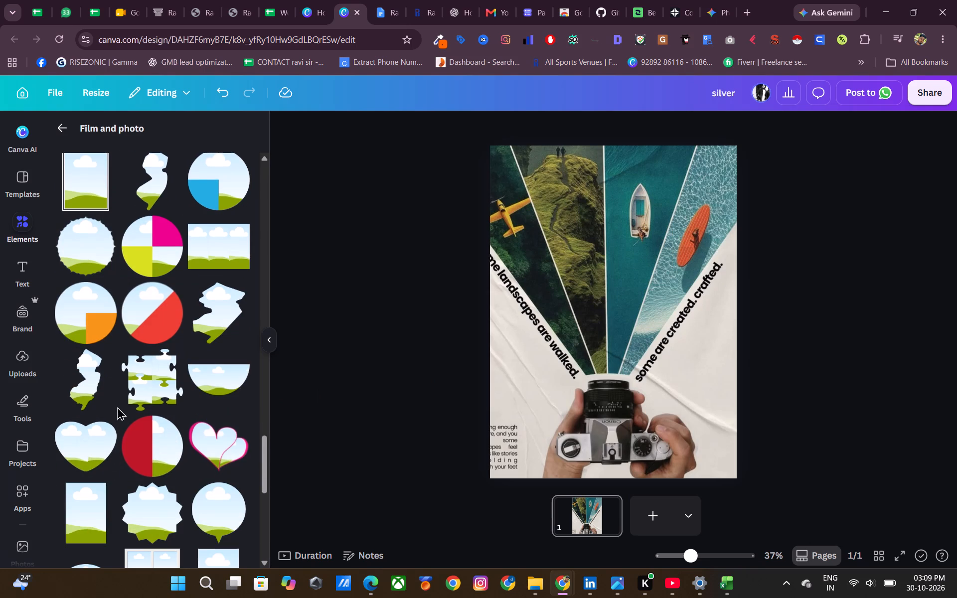
pyautogui.scroll(-1, 116, 408)
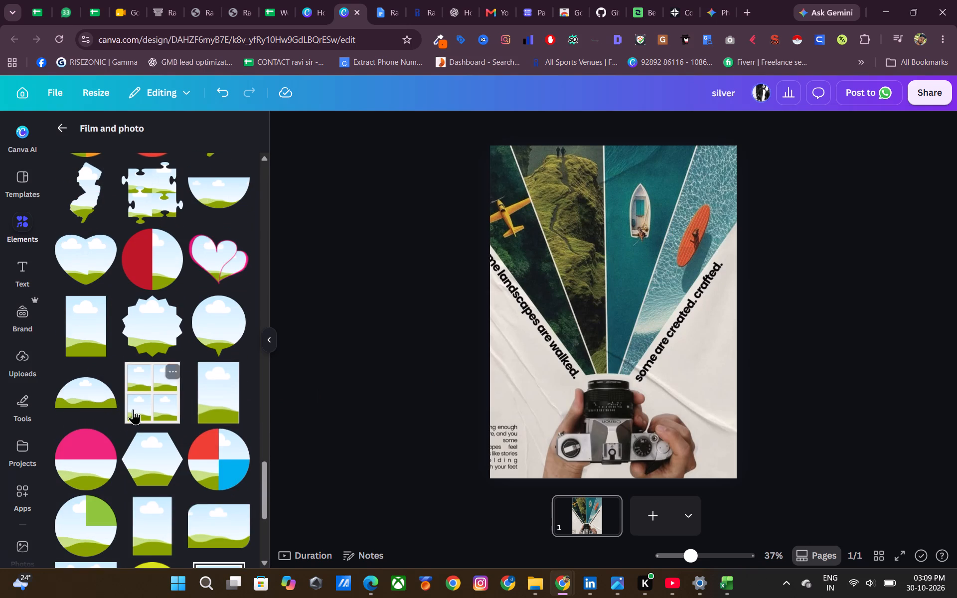
pyautogui.scroll(-1, 135, 409)
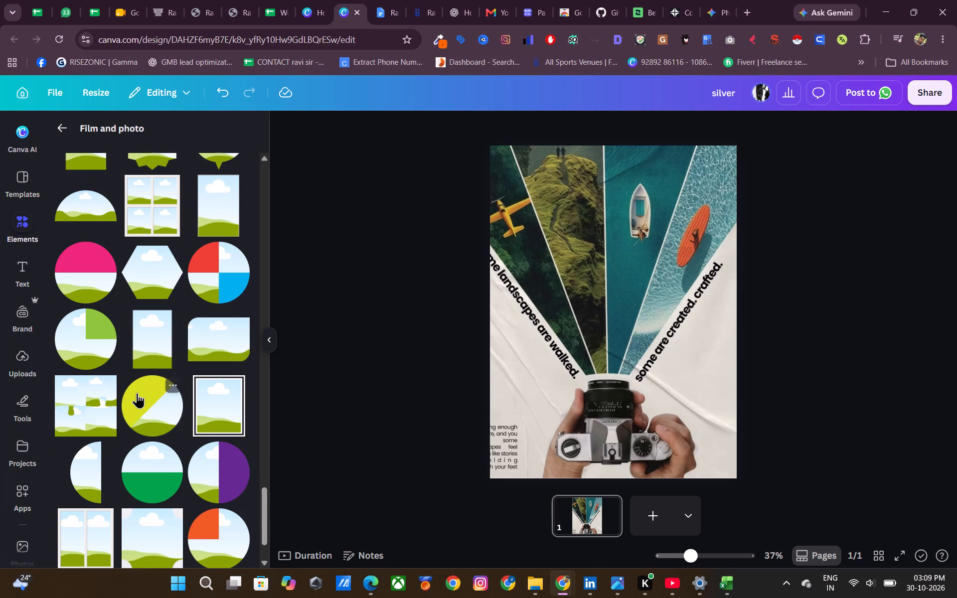
pyautogui.scroll(-2, 136, 394)
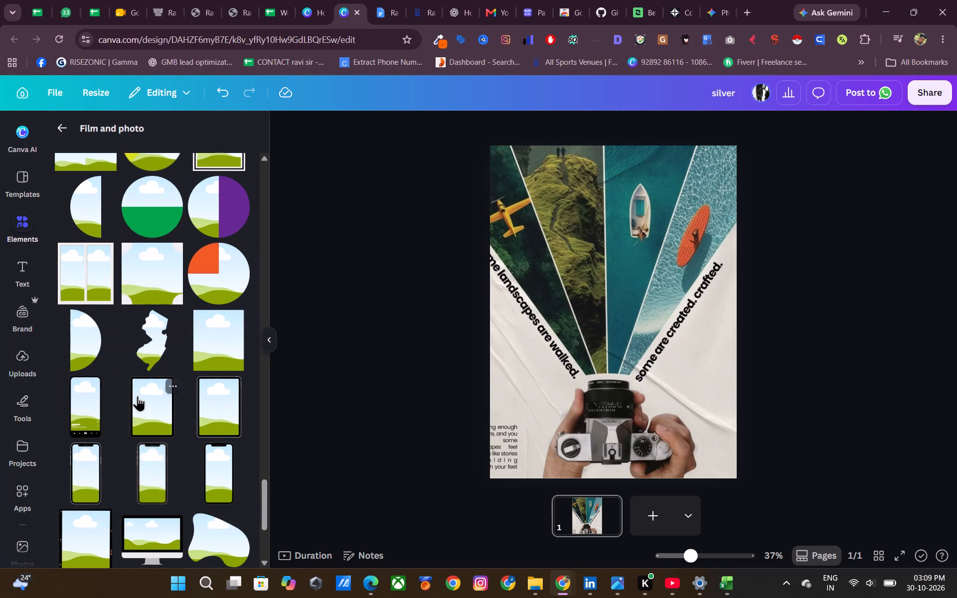
pyautogui.scroll(-2, 138, 394)
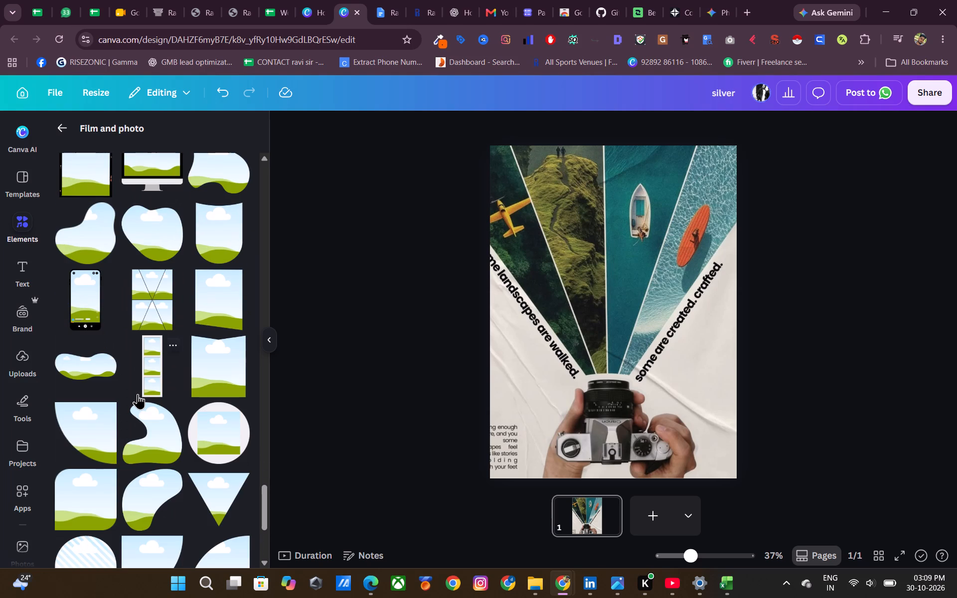
pyautogui.click(206, 477)
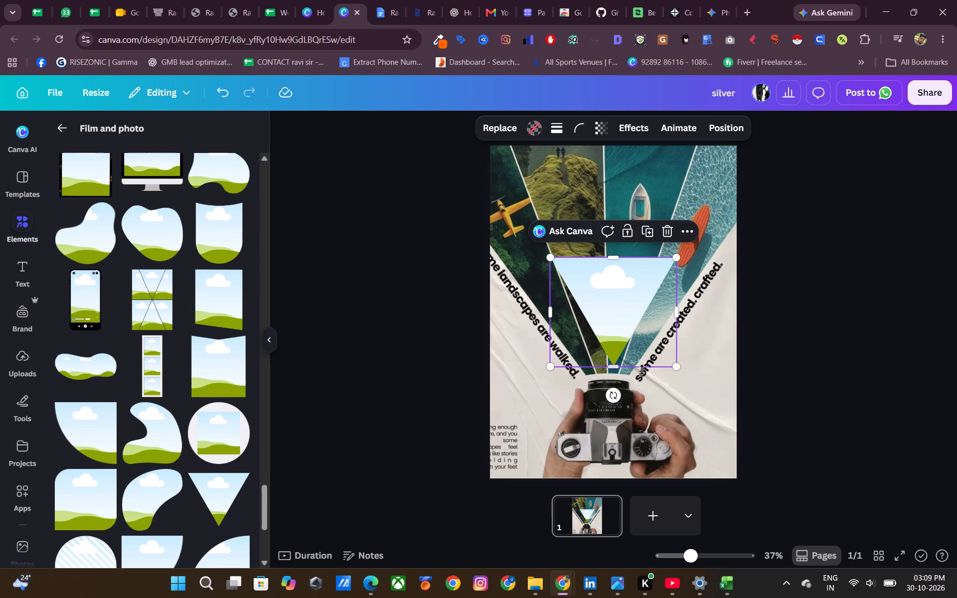
# Stretch, narrow and tilt the triangle frame over the poster's leftmost wedge, with its tip towards the camera lens.
pyautogui.moveTo(618, 368); pyautogui.dragTo(618, 361)
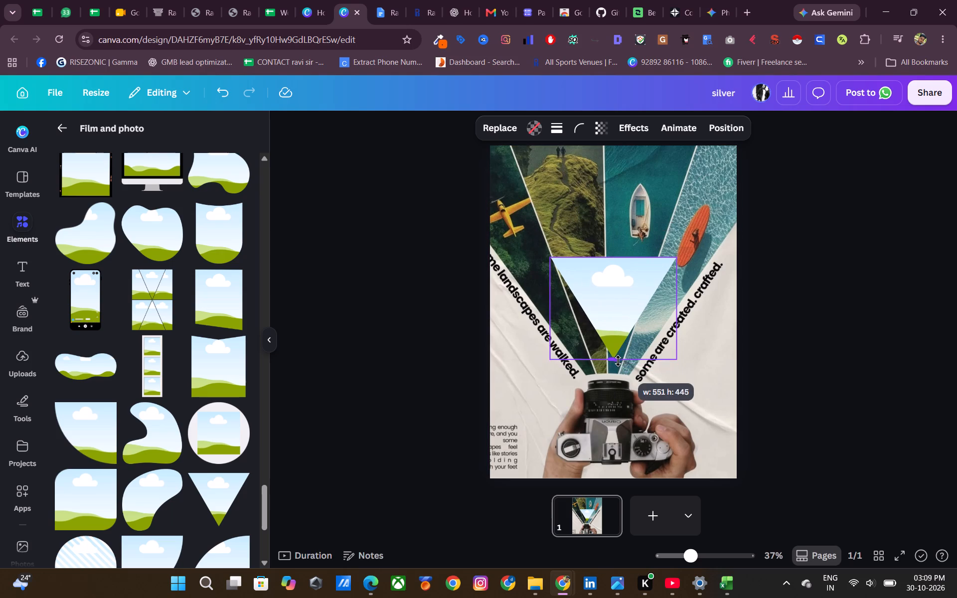
pyautogui.moveTo(618, 361); pyautogui.dragTo(624, 379)
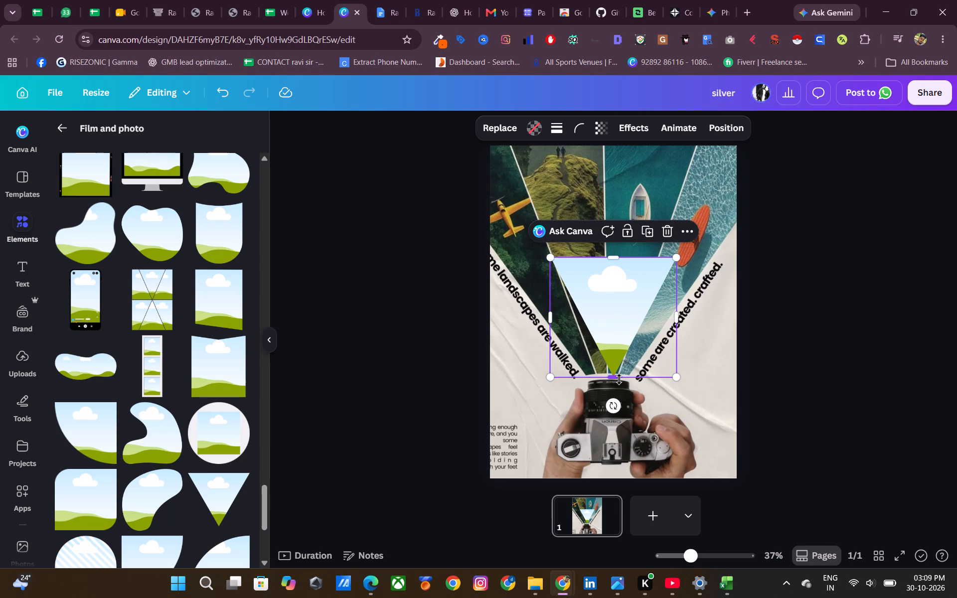
pyautogui.moveTo(620, 313); pyautogui.dragTo(555, 295)
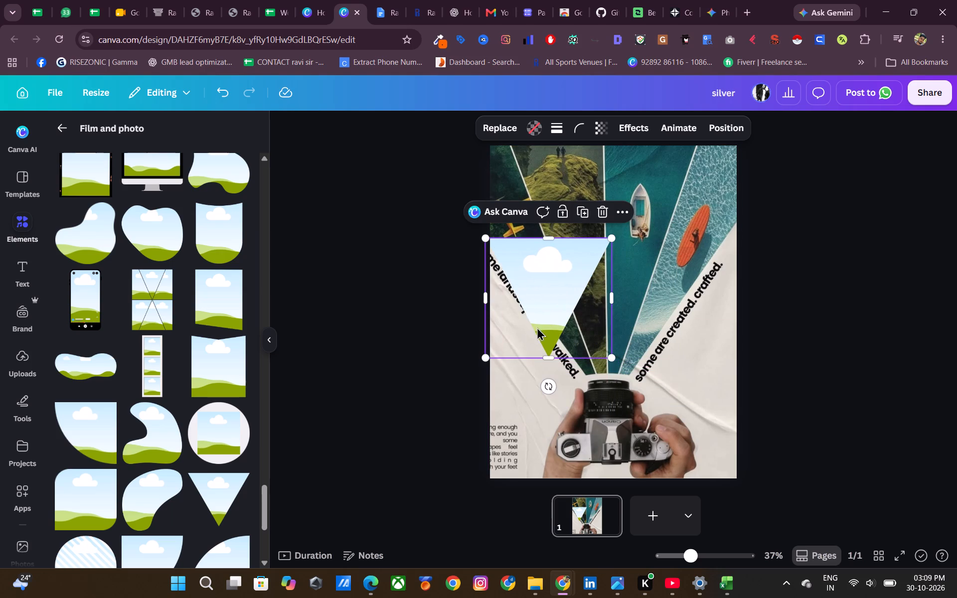
pyautogui.moveTo(614, 291); pyautogui.dragTo(590, 298)
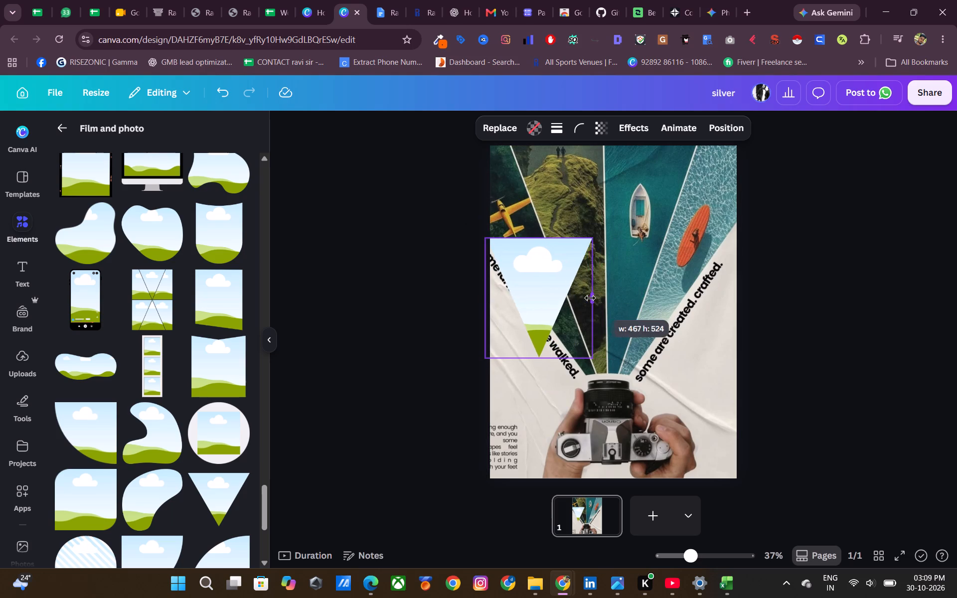
# Narrow the triangle frame, tilt it counterclockwise and move it so its tip points at the camera lens.
pyautogui.moveTo(590, 298); pyautogui.dragTo(549, 307)
pyautogui.moveTo(521, 387); pyautogui.dragTo(560, 386)
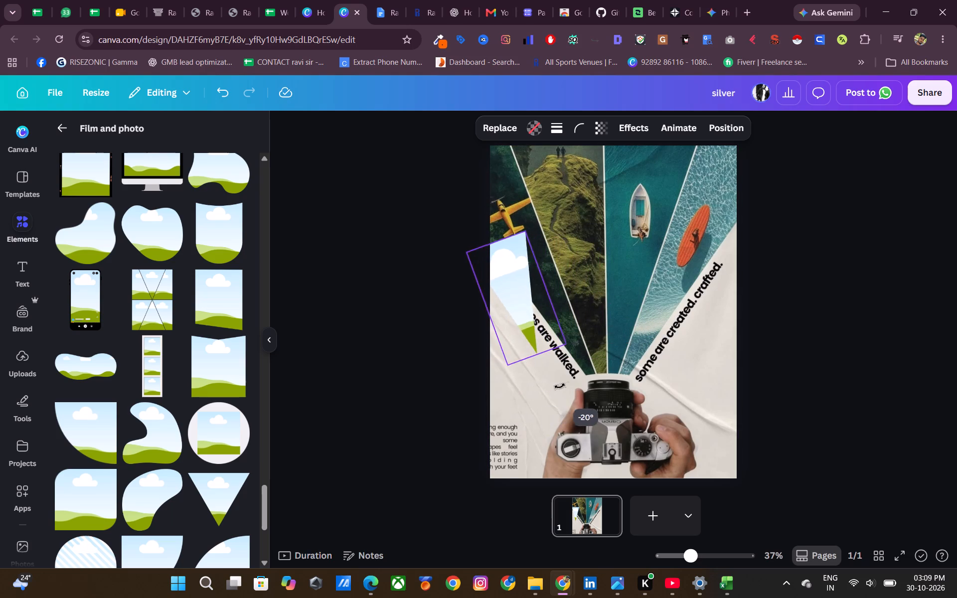
pyautogui.moveTo(560, 386); pyautogui.dragTo(583, 384)
pyautogui.moveTo(529, 322); pyautogui.dragTo(564, 339)
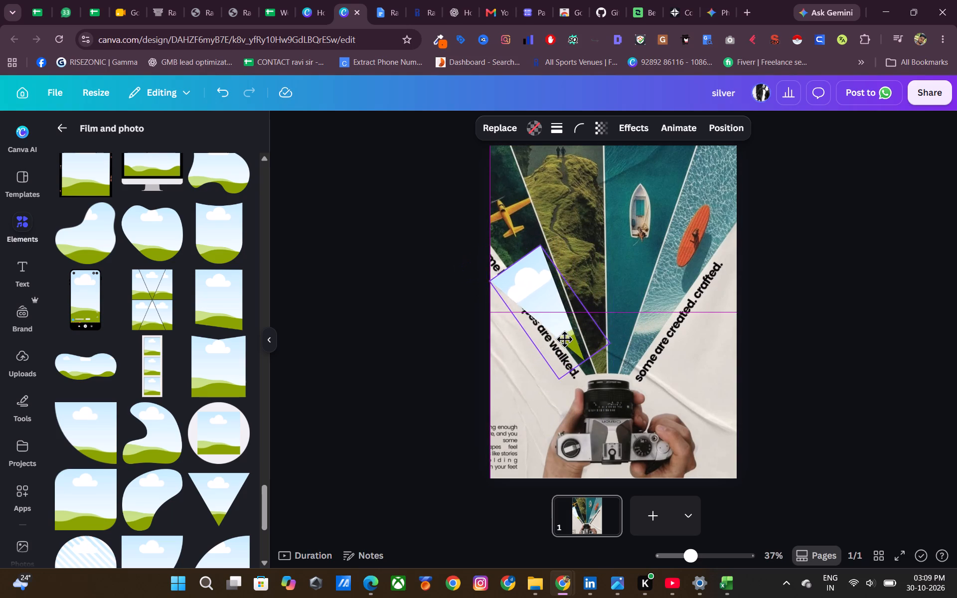
pyautogui.moveTo(564, 339); pyautogui.dragTo(571, 351)
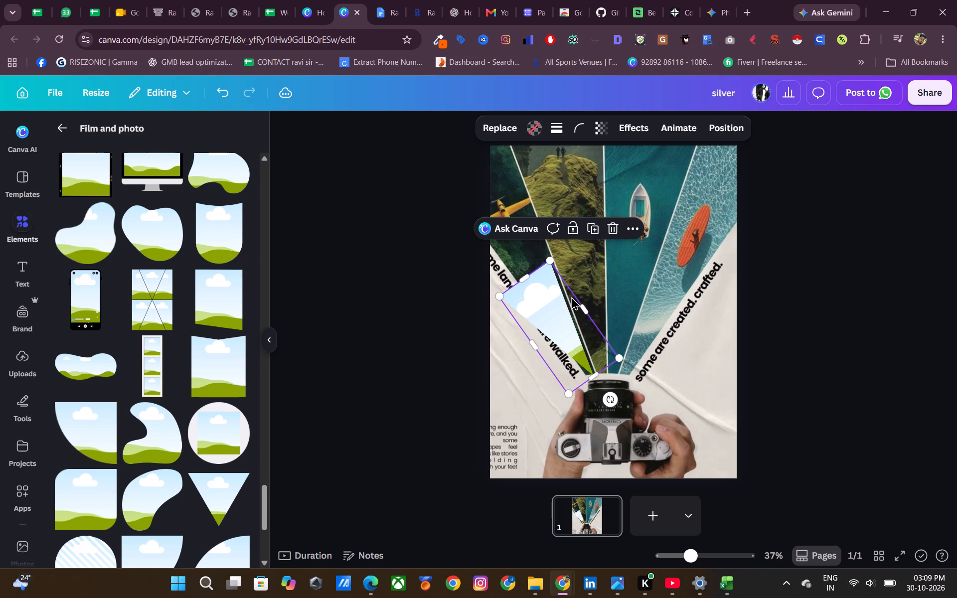
# Set the triangle frame's corner rounding to 100.
pyautogui.click(581, 134)
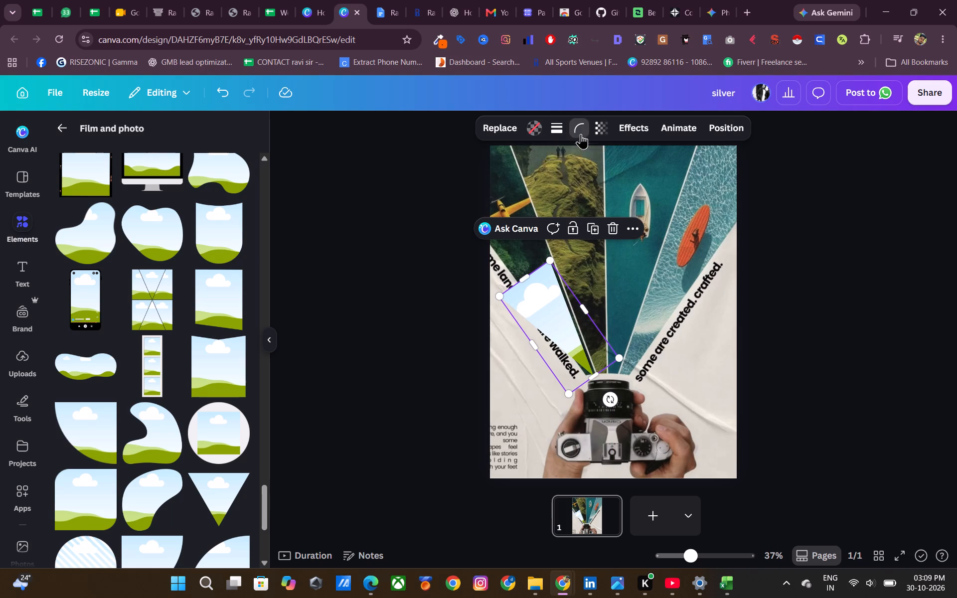
pyautogui.moveTo(519, 179); pyautogui.dragTo(541, 176)
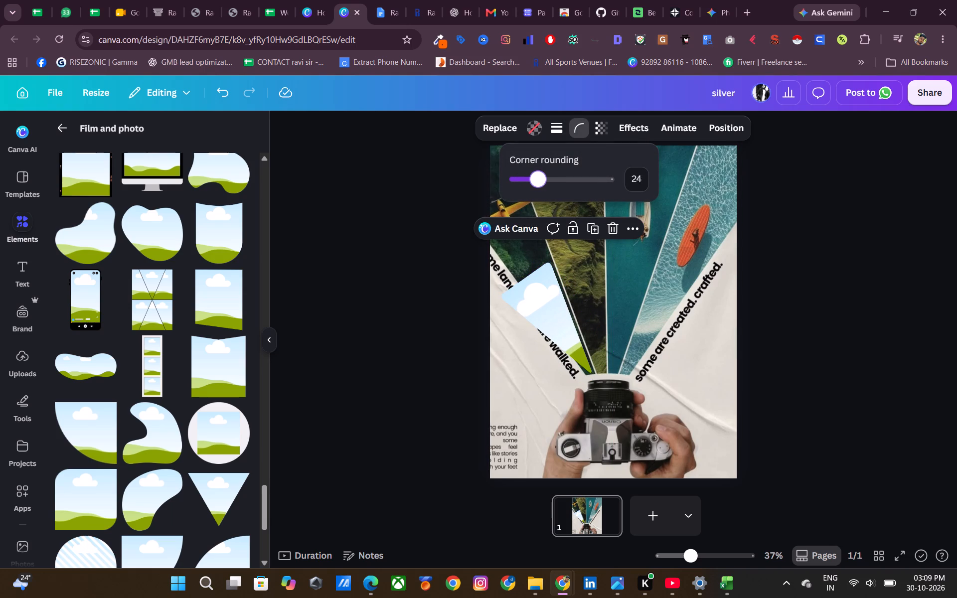
pyautogui.moveTo(541, 176); pyautogui.dragTo(578, 170)
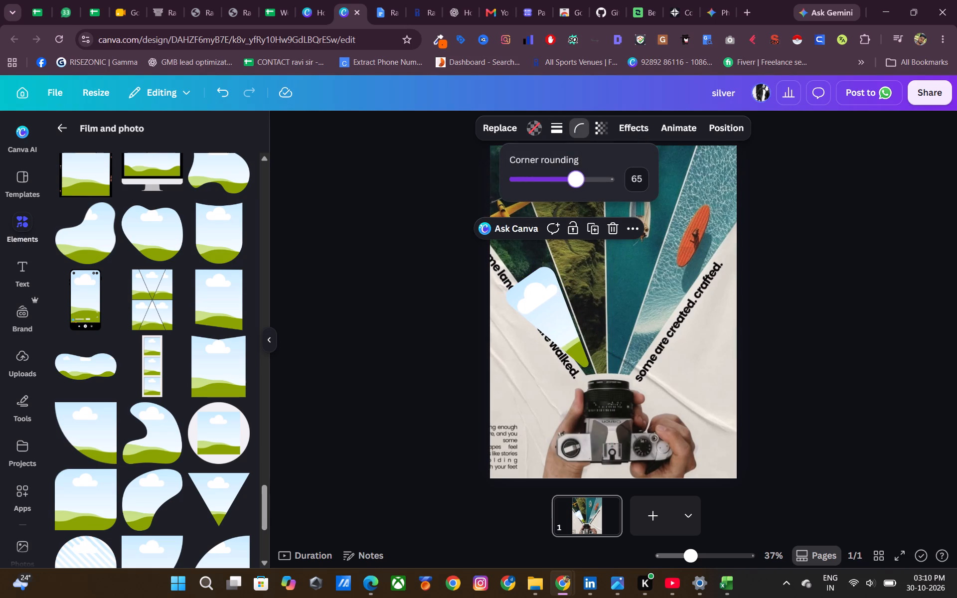
pyautogui.moveTo(578, 170); pyautogui.dragTo(620, 177)
pyautogui.click(671, 308)
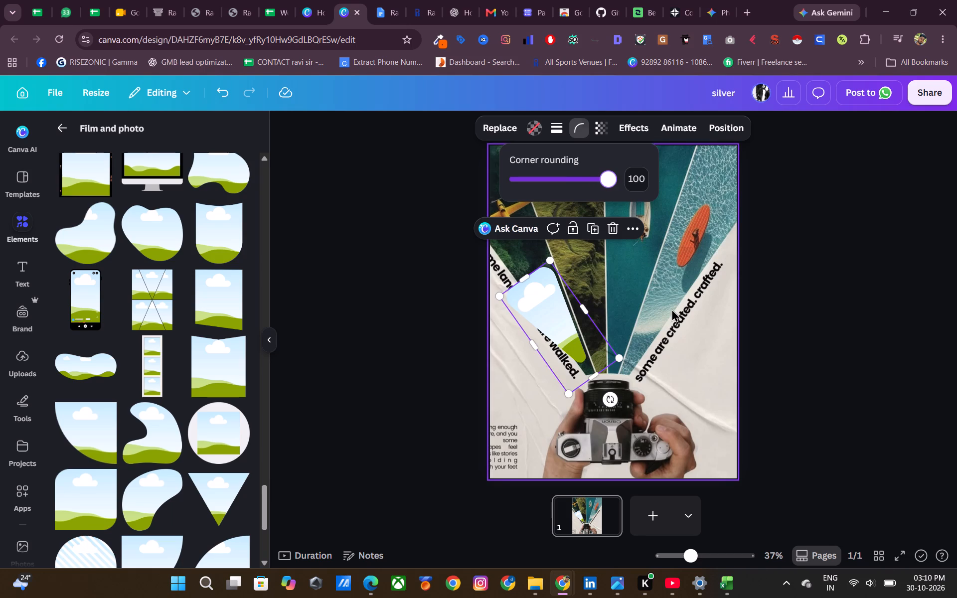
# Reposition the rounded triangle frame by the lens, lengthen it to about 1,171 over the leftmost wedge and widen it to more than 319.
pyautogui.moveTo(560, 318); pyautogui.dragTo(571, 334)
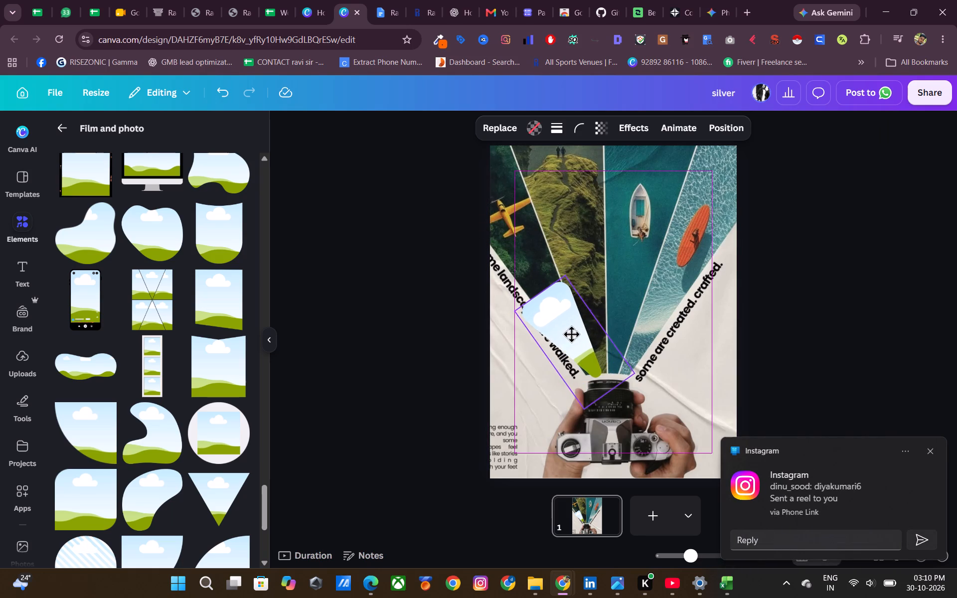
pyautogui.moveTo(571, 334); pyautogui.dragTo(564, 325)
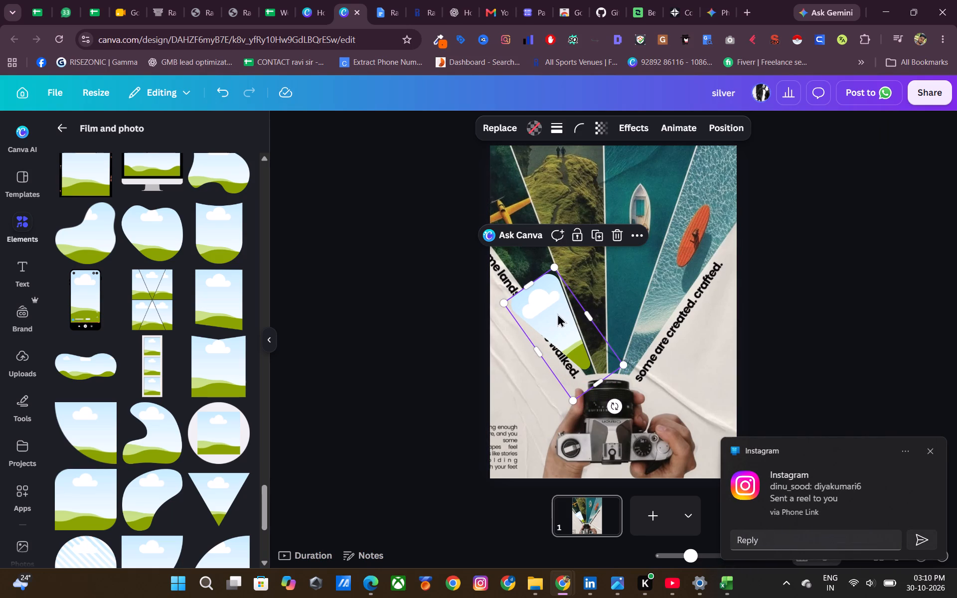
pyautogui.moveTo(532, 283); pyautogui.dragTo(468, 170)
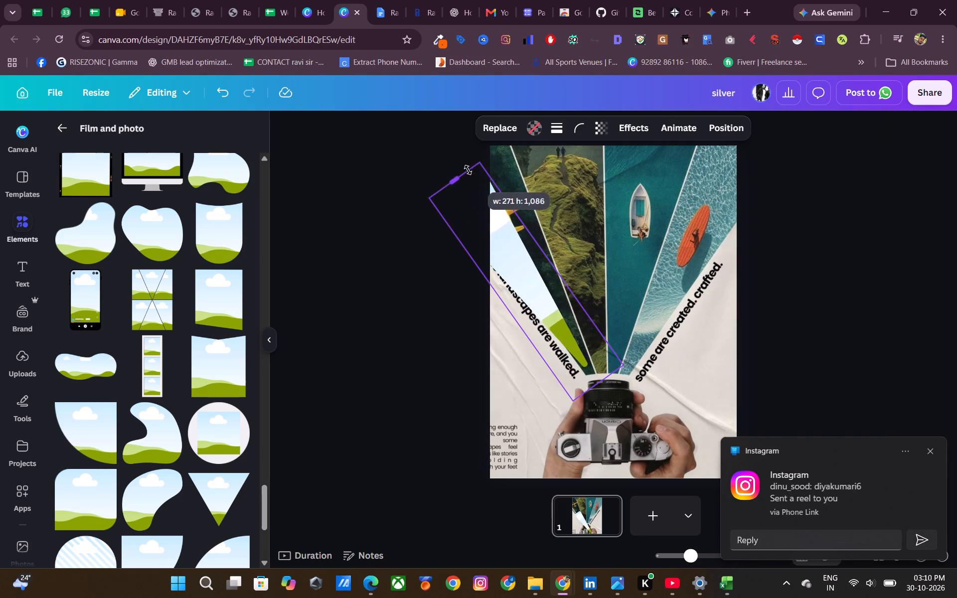
pyautogui.moveTo(468, 170); pyautogui.dragTo(464, 150)
pyautogui.moveTo(549, 254); pyautogui.dragTo(561, 250)
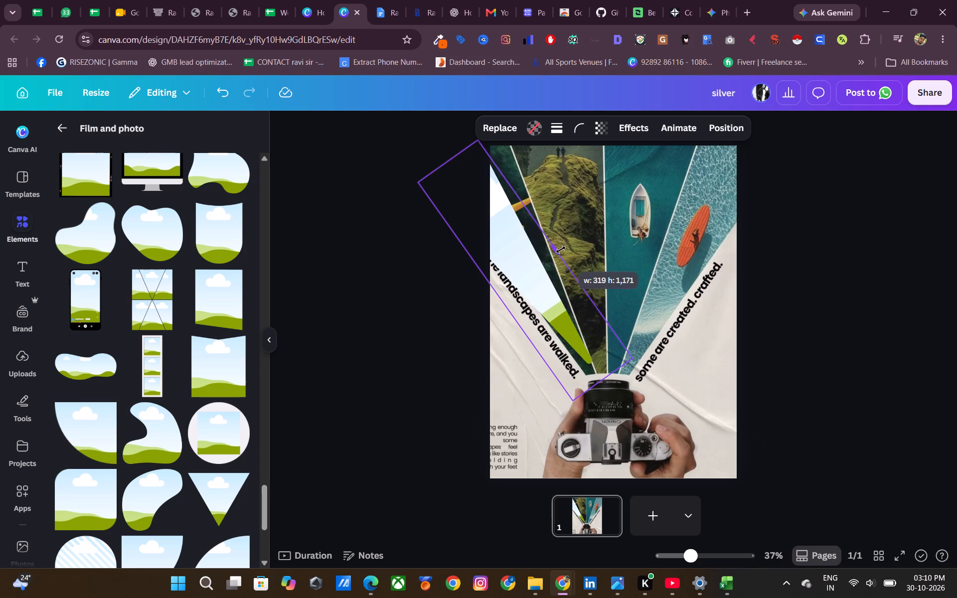
pyautogui.moveTo(561, 250); pyautogui.dragTo(566, 248)
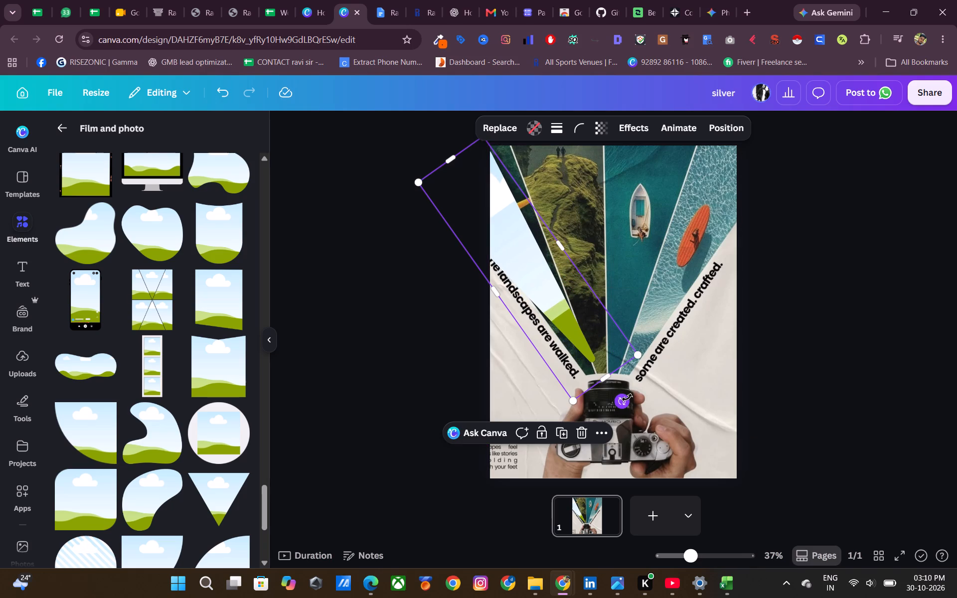
# Rotate the triangle frame to about -28° and widen it to cover the leftmost wedge up to its white dividing line.
pyautogui.moveTo(627, 398); pyautogui.dragTo(609, 406)
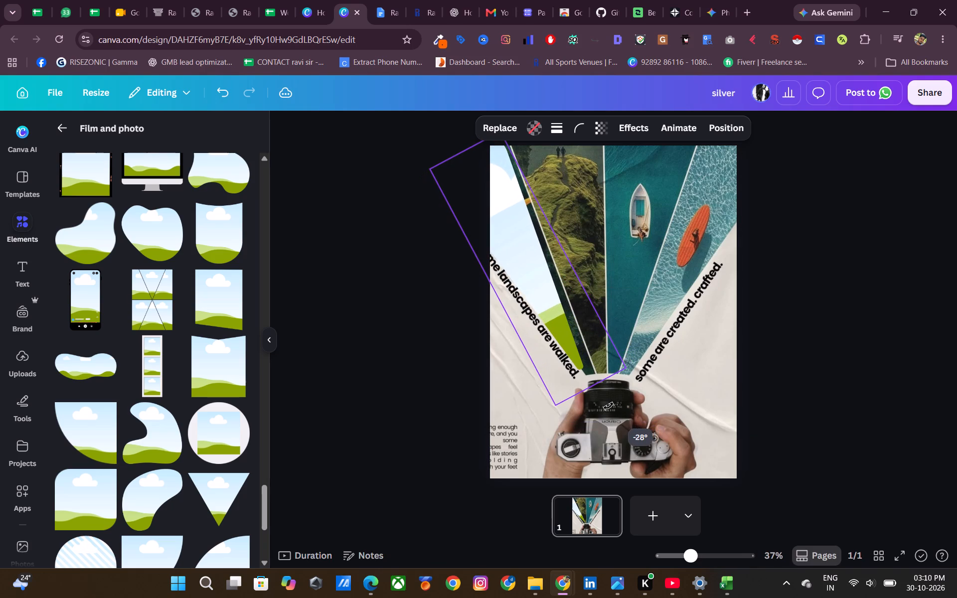
pyautogui.moveTo(609, 406); pyautogui.dragTo(607, 407)
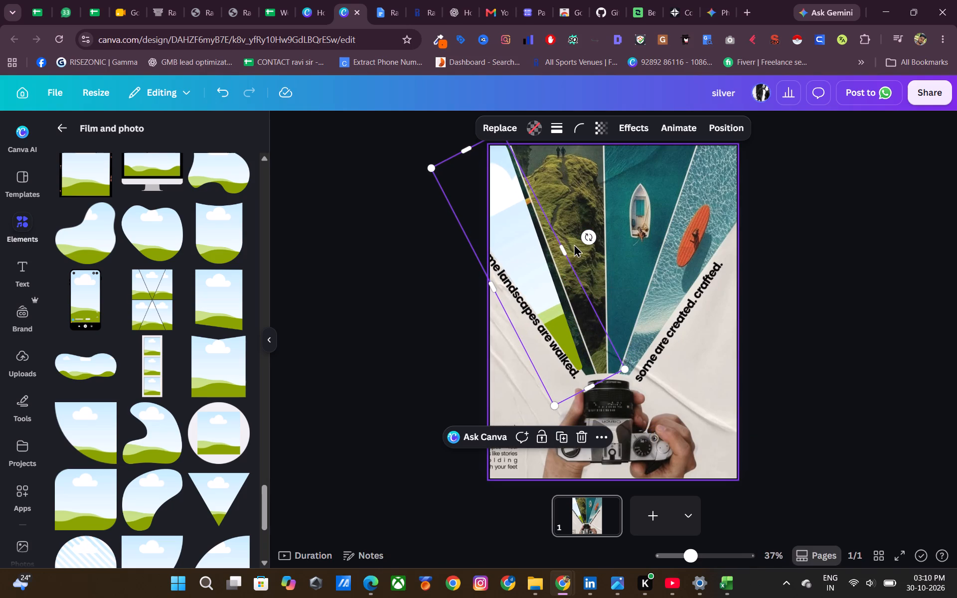
pyautogui.moveTo(564, 247); pyautogui.dragTo(576, 244)
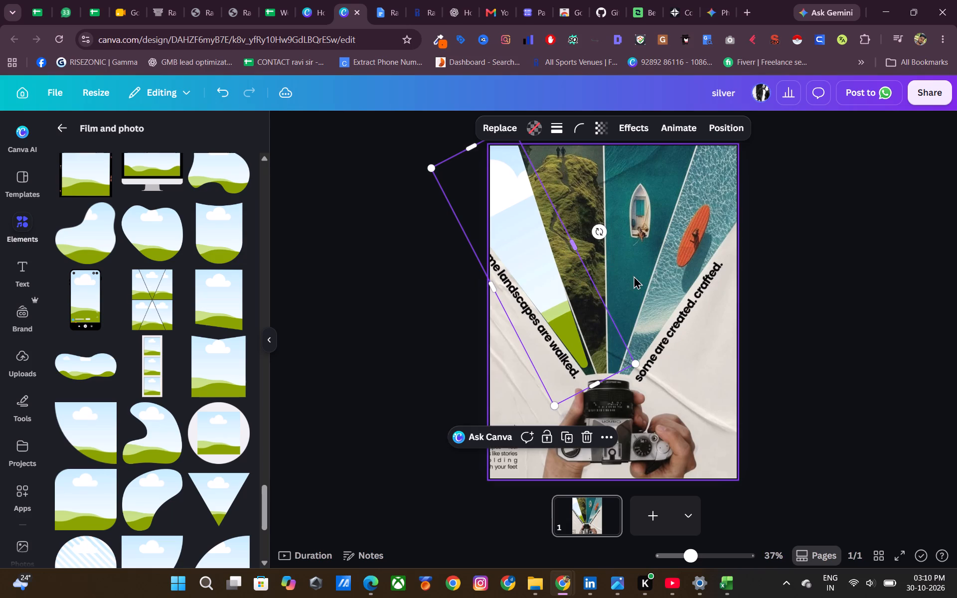
pyautogui.click(634, 277)
# Nudge the triangle frame eight increments down and five to the right to fine-tune its fit over the leftmost wedge.
pyautogui.click(572, 280)
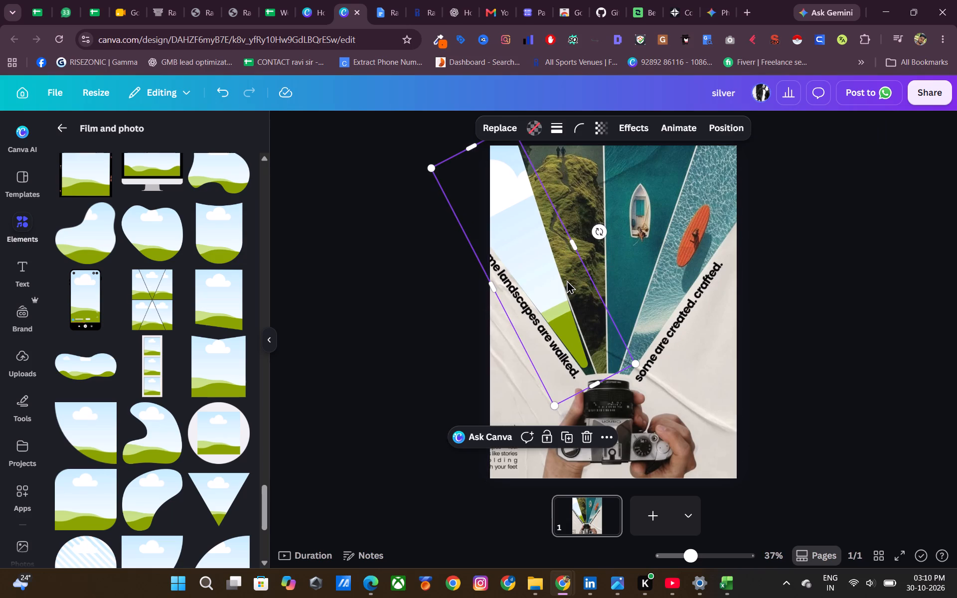
pyautogui.press('Down')
pyautogui.press('Down')
pyautogui.press('Down')
pyautogui.press('Down')
pyautogui.press('Down')
pyautogui.press('Down')
pyautogui.press('Down')
pyautogui.press('Down')
pyautogui.press('Right')
pyautogui.press('Right')
pyautogui.press('Right')
pyautogui.press('Right')
pyautogui.press('Right')
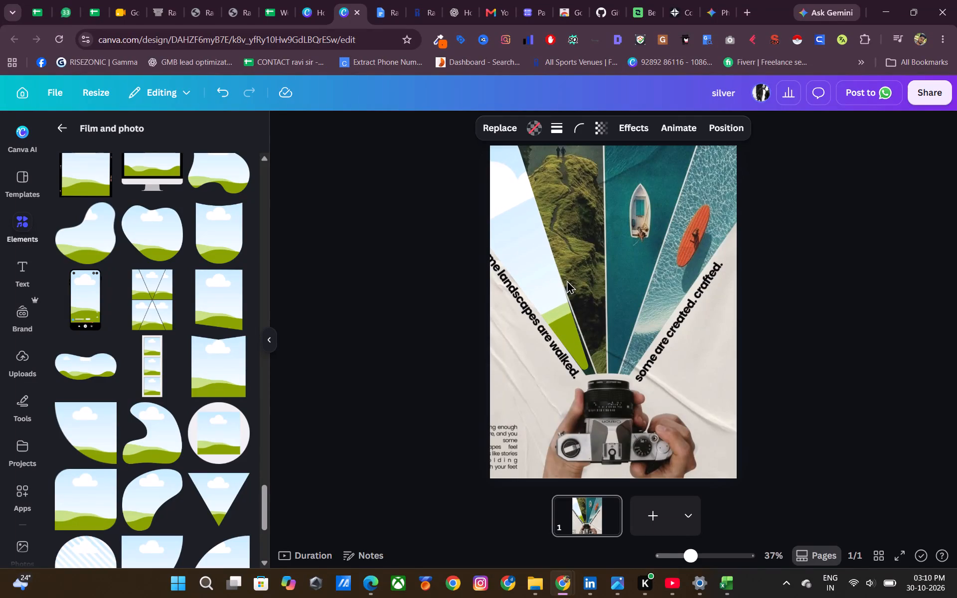
# Nudge the tilted triangle frame down and right until its tip meets the leftmost wedge's point at the camera.
pyautogui.press('Down')
pyautogui.press('Down')
pyautogui.press('Down')
pyautogui.press('Down')
pyautogui.press('Down')
pyautogui.press('Down')
pyautogui.press('Down')
pyautogui.press('Down')
pyautogui.press('Down')
pyautogui.press('Down')
pyautogui.press('Down')
pyautogui.press('Down')
pyautogui.press('Down')
pyautogui.press('Down')
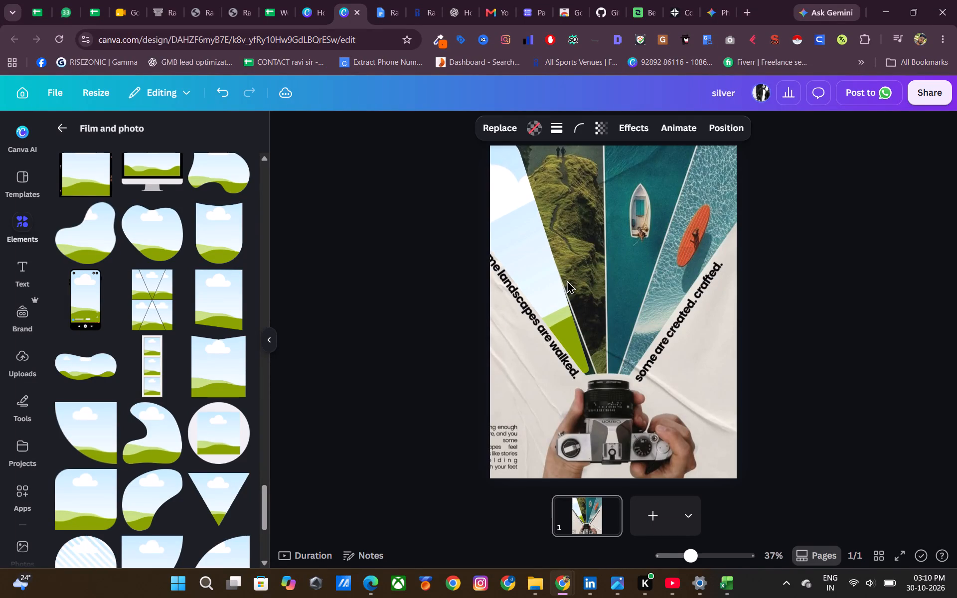
pyautogui.press('Right')
pyautogui.press('Right')
pyautogui.press('Right')
pyautogui.press('Right')
pyautogui.press('Right')
pyautogui.press('Right')
pyautogui.press('Right')
pyautogui.press('Right')
pyautogui.press('Right')
pyautogui.press('Right')
pyautogui.press('Right')
pyautogui.press('Right')
pyautogui.press('Right')
pyautogui.press('Right')
pyautogui.press('Right')
pyautogui.press('Down')
pyautogui.press('Down')
pyautogui.press('Down')
pyautogui.press('Down')
pyautogui.press('Down')
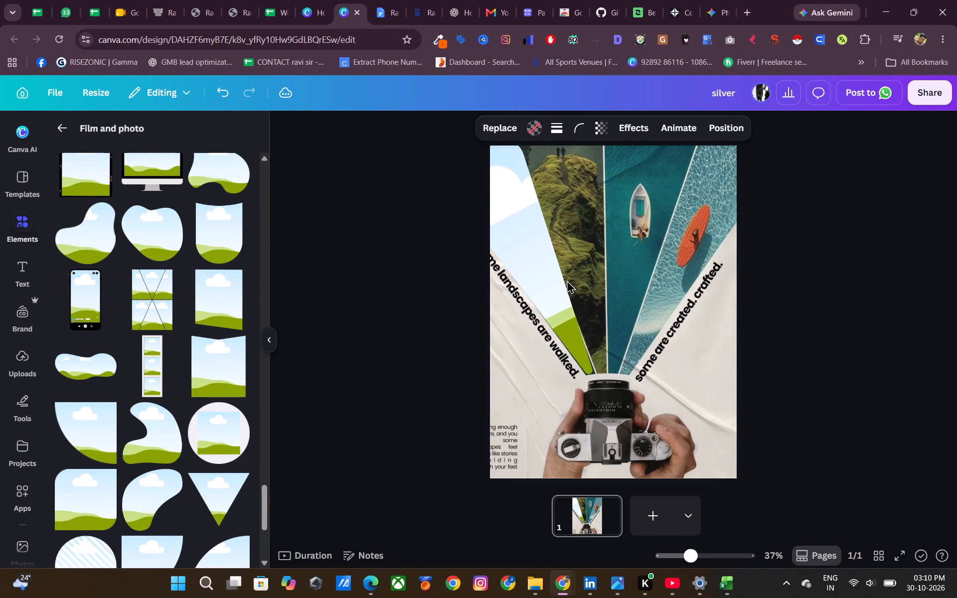
pyautogui.press('Down')
pyautogui.press('Down')
pyautogui.press('Down')
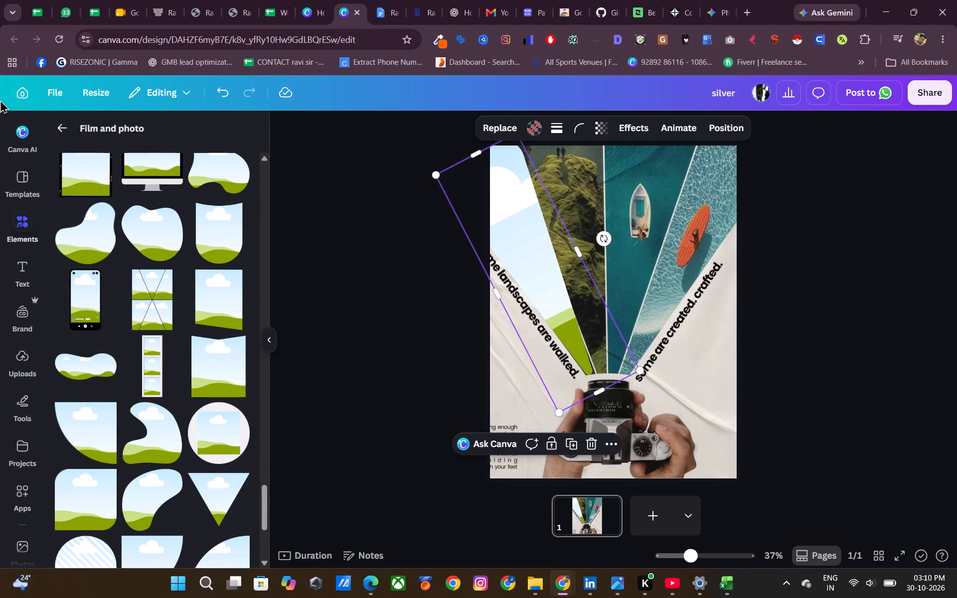
# Rotate the triangle frame slightly further counterclockwise to follow the slope of the leftmost wedge.
pyautogui.click(520, 237)
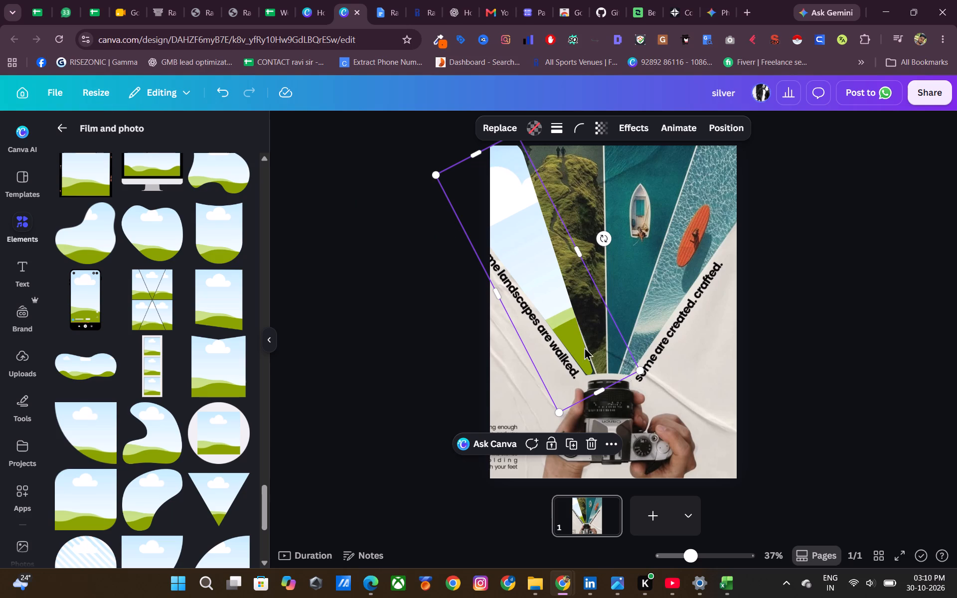
pyautogui.click(606, 239)
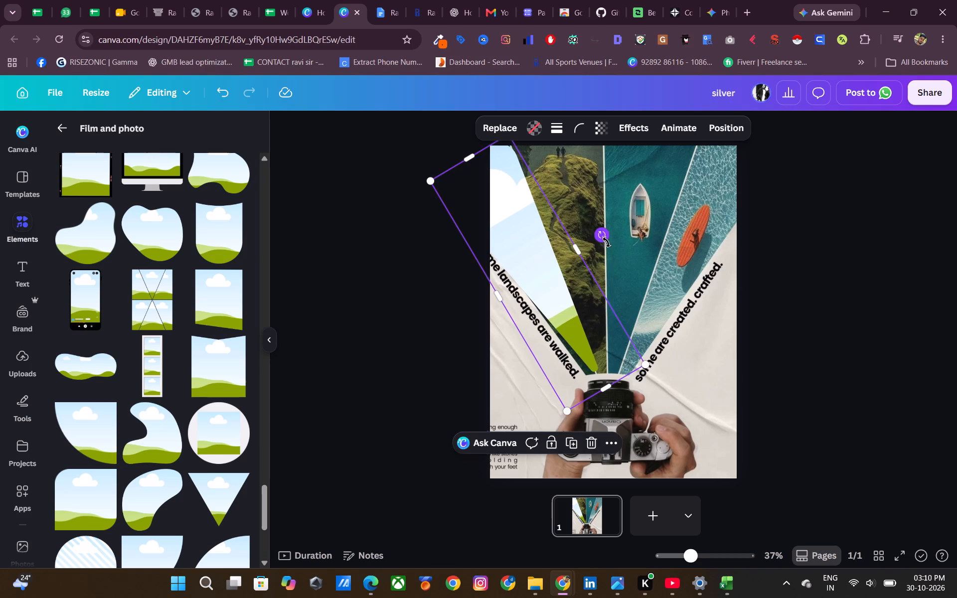
pyautogui.click(612, 249)
pyautogui.click(649, 246)
pyautogui.click(544, 269)
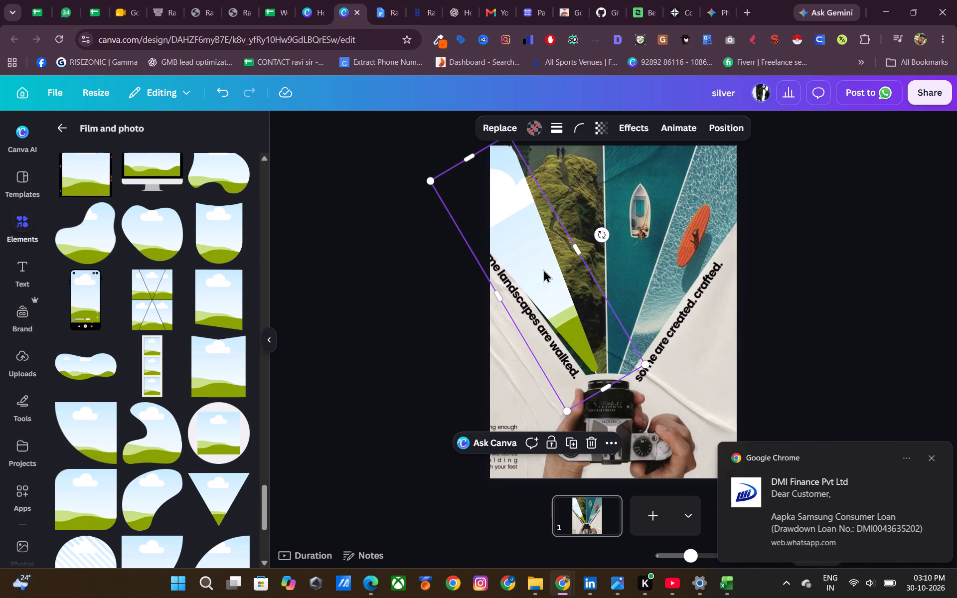
# Nudge the rotated triangle frame left and down so its inner edge lines up with the leftmost wedge's white divider.
pyautogui.press('Left')
pyautogui.press('Left')
pyautogui.press('Left')
pyautogui.press('Left')
pyautogui.press('Left')
pyautogui.press('Left')
pyautogui.press('Left')
pyautogui.press('Left')
pyautogui.press('Left')
pyautogui.press('Left')
pyautogui.press('Left')
pyautogui.press('Left')
pyautogui.press('Left')
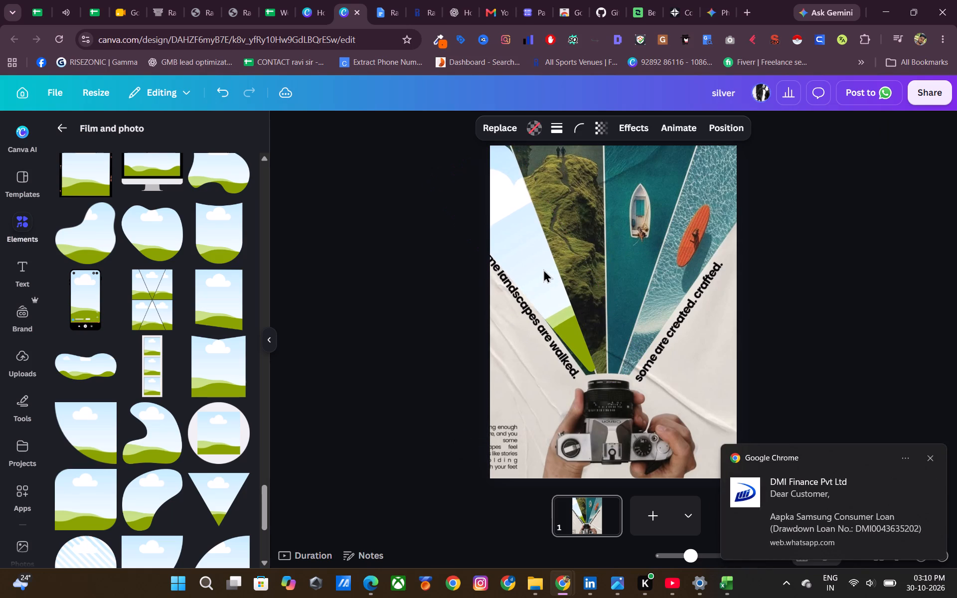
pyautogui.press('Left')
pyautogui.press('Left')
pyautogui.press('Left')
pyautogui.press('Left')
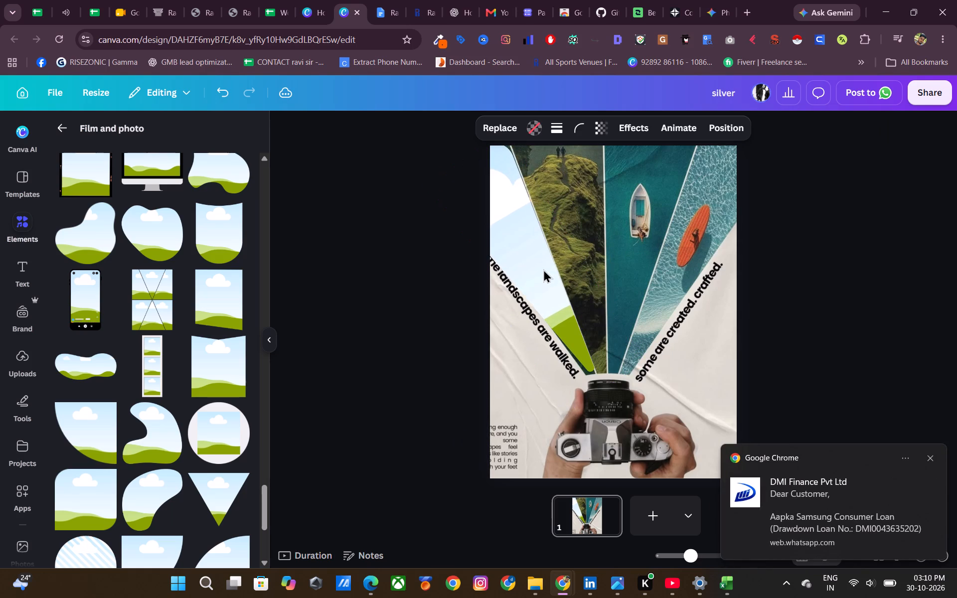
pyautogui.press('Left')
pyautogui.press('Left')
pyautogui.press('Left')
pyautogui.press('Down')
pyautogui.press('Down')
pyautogui.press('Down')
pyautogui.press('Down')
pyautogui.press('Down')
pyautogui.press('Down')
pyautogui.press('Down')
pyautogui.press('Down')
pyautogui.press('Down')
pyautogui.press('Down')
pyautogui.press('Down')
pyautogui.press('Down')
pyautogui.press('Down')
pyautogui.press('Down')
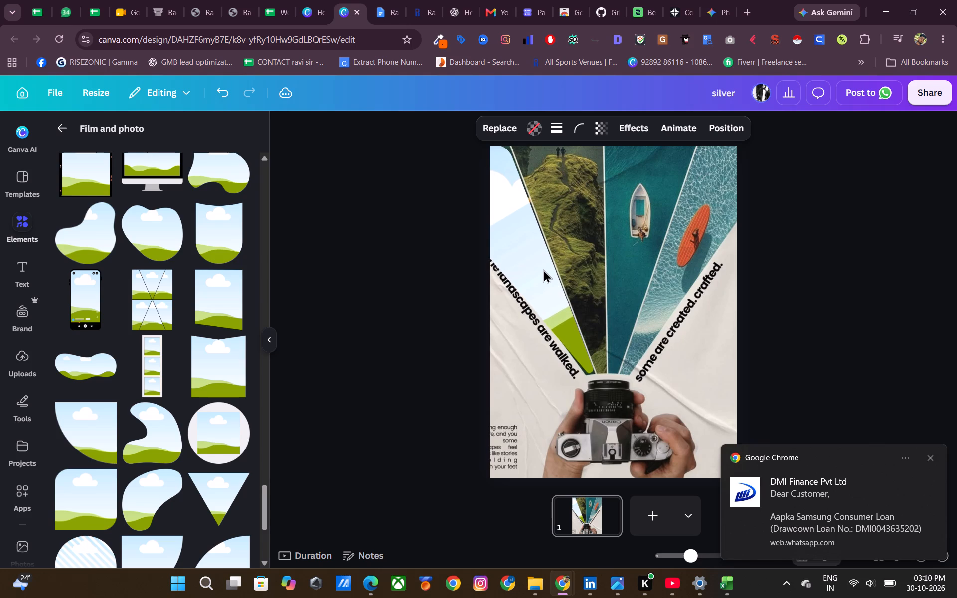
pyautogui.press('Down')
pyautogui.press('Right')
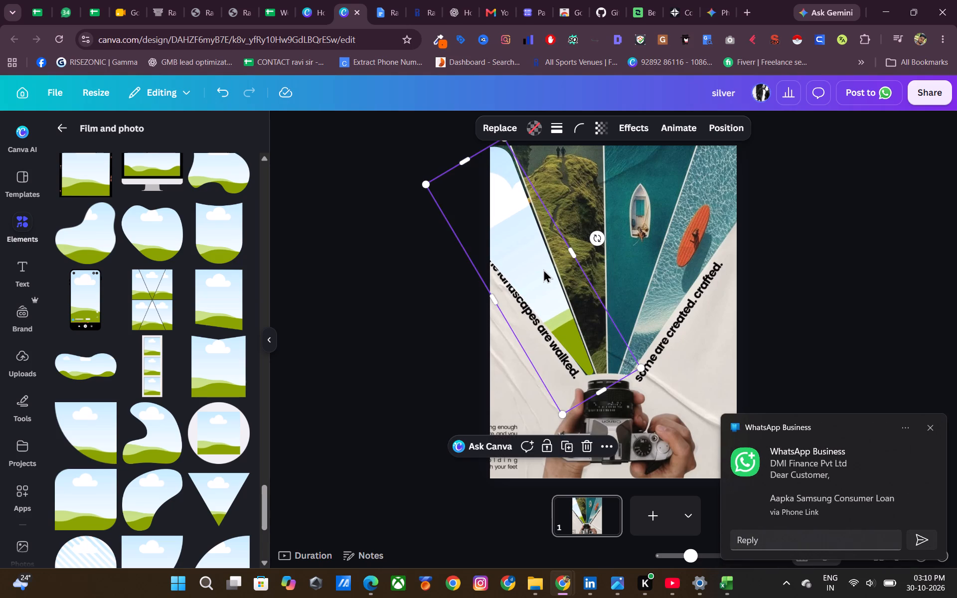
# Nudge the leftmost triangle frame right and slightly down, tightening its inner edge against the wedge's white divider.
pyautogui.press('Right')
pyautogui.press('Down')
pyautogui.press('Right')
pyautogui.press('Right')
pyautogui.press('Right')
pyautogui.press('Right')
pyautogui.press('Right')
pyautogui.press('Right')
pyautogui.press('Right')
pyautogui.press('Right')
pyautogui.press('Right')
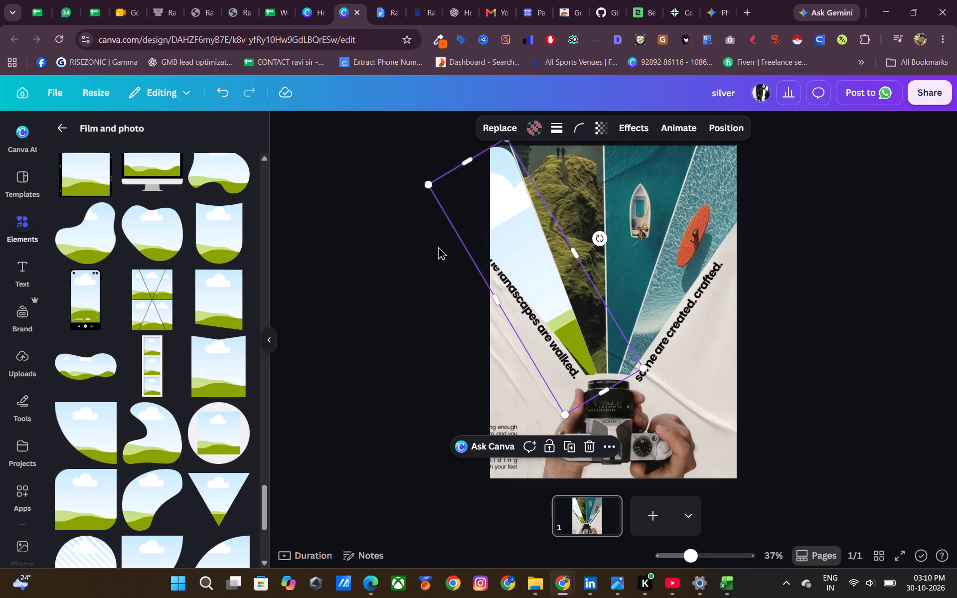
# Duplicate the leftmost triangle frame, rotate the copy more upright and fit it over the second wedge with its tip at the camera.
pyautogui.hotkey('ctrl', 'd')
pyautogui.moveTo(519, 236); pyautogui.dragTo(525, 235)
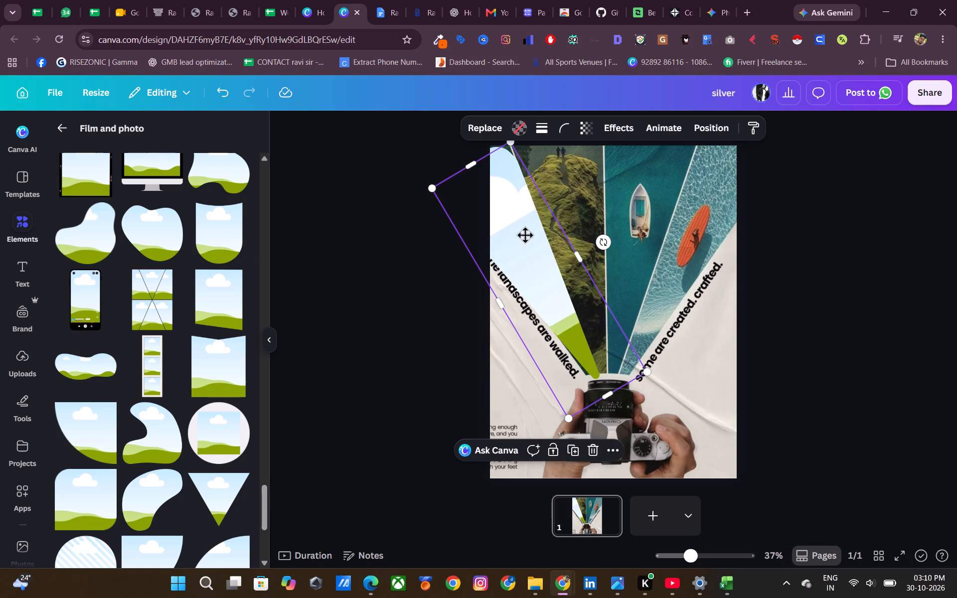
pyautogui.moveTo(525, 235); pyautogui.dragTo(577, 206)
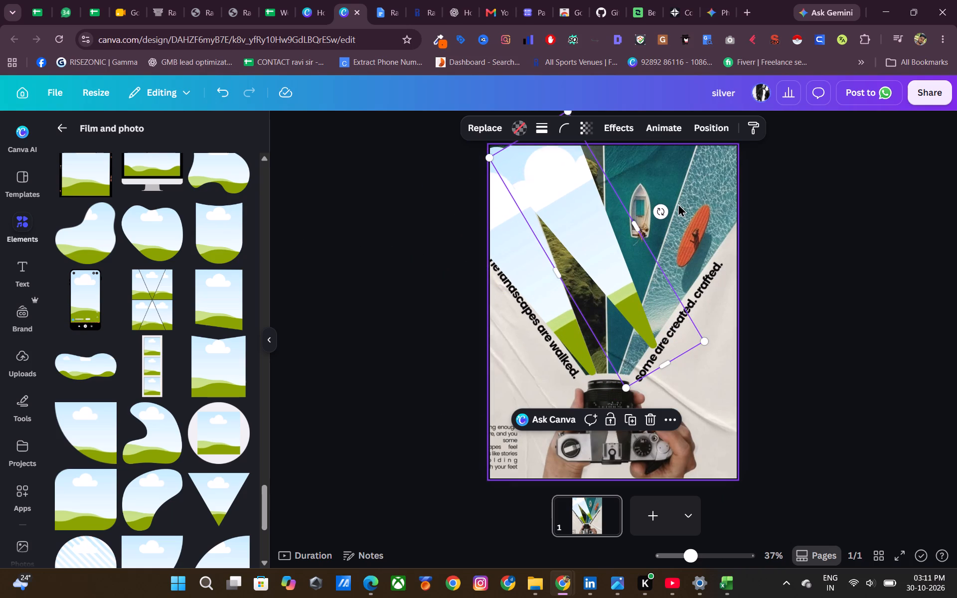
pyautogui.moveTo(663, 210); pyautogui.dragTo(686, 242)
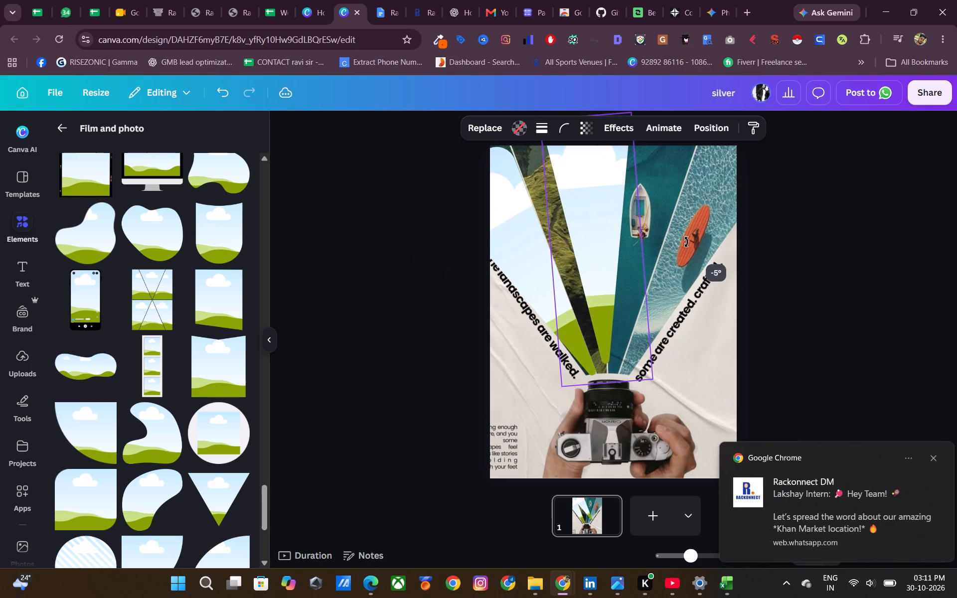
pyautogui.moveTo(686, 242); pyautogui.dragTo(684, 233)
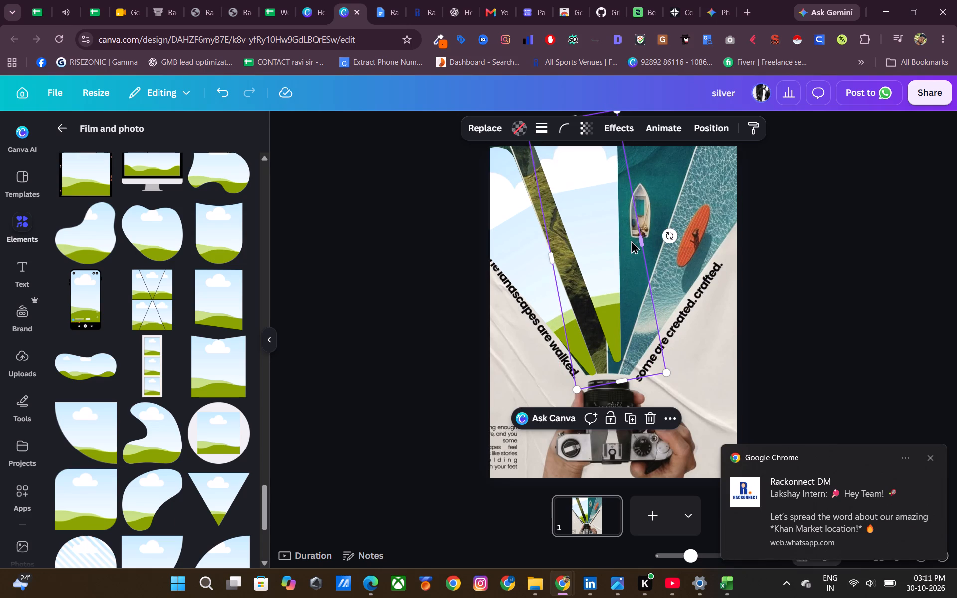
pyautogui.moveTo(620, 238); pyautogui.dragTo(609, 250)
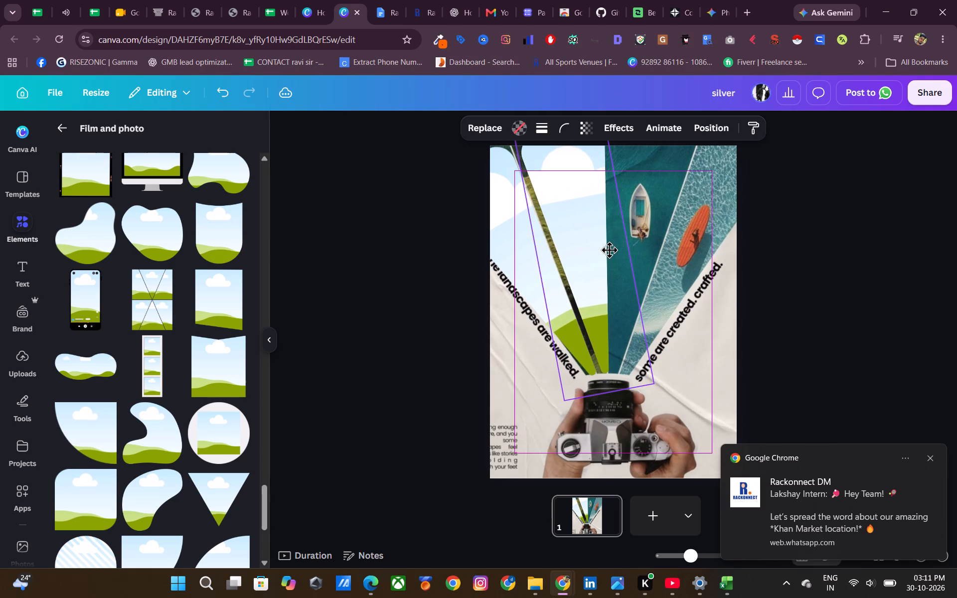
pyautogui.moveTo(609, 250); pyautogui.dragTo(605, 251)
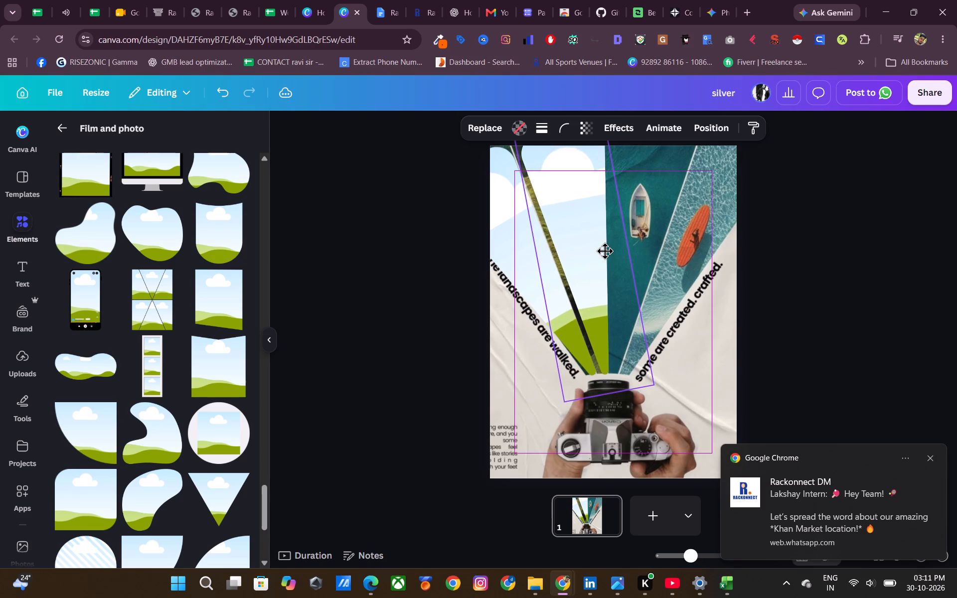
pyautogui.moveTo(605, 251); pyautogui.dragTo(604, 251)
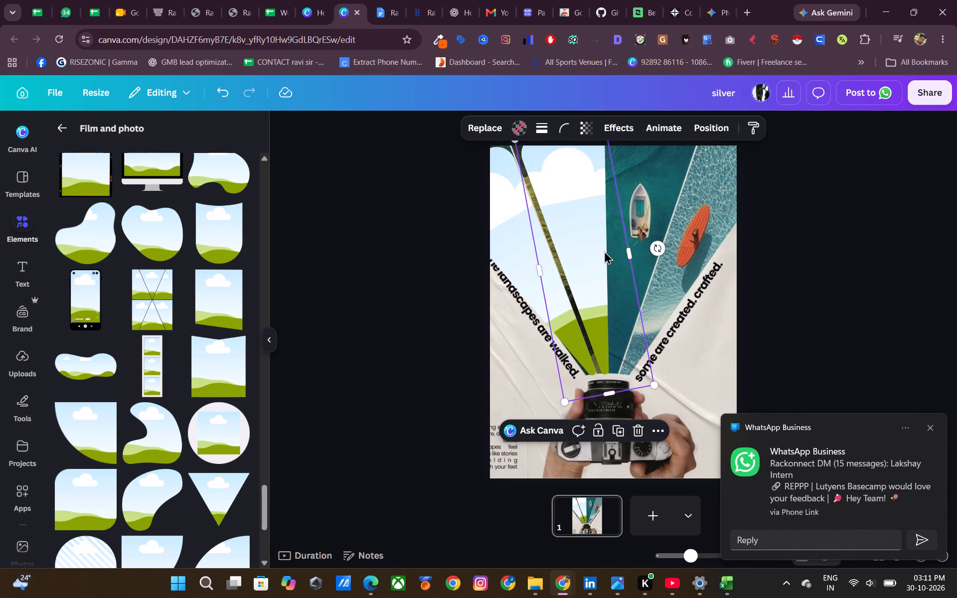
# Duplicate the second wedge's triangle frame and rotate the copy to about 8° over the third wedge, the one with the boat.
pyautogui.hotkey('ctrl', 'd')
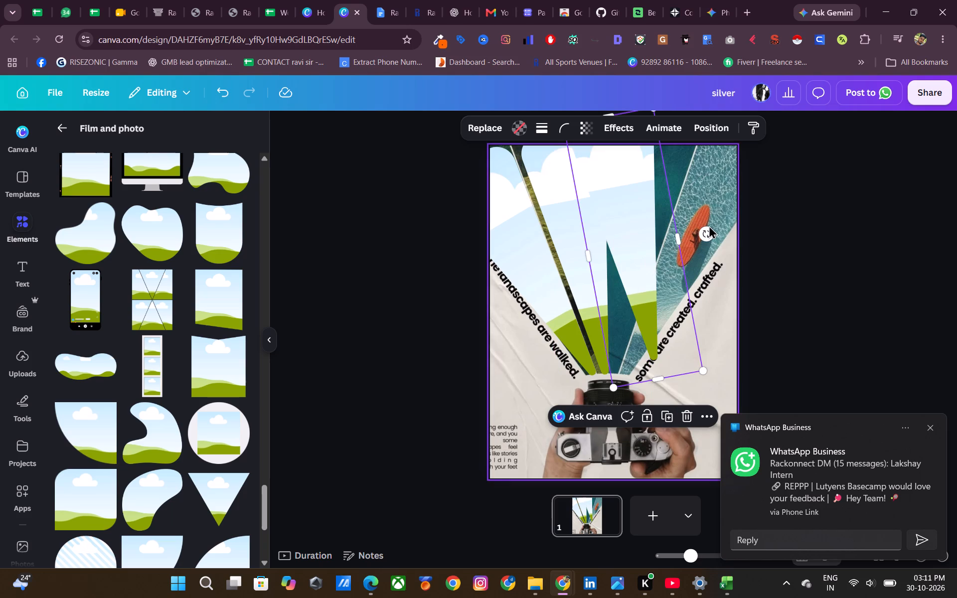
pyautogui.moveTo(703, 230); pyautogui.dragTo(709, 254)
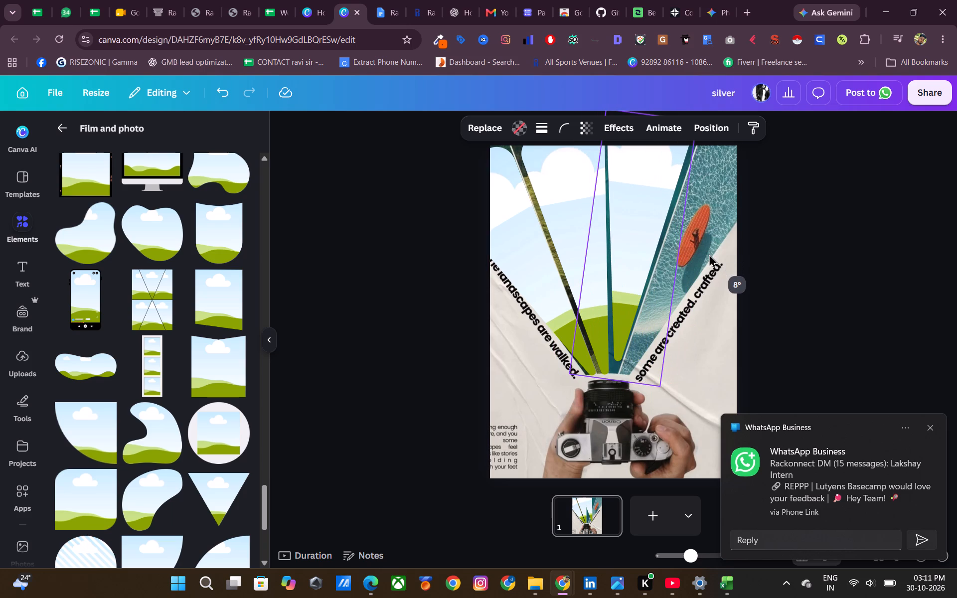
pyautogui.moveTo(709, 254); pyautogui.dragTo(709, 255)
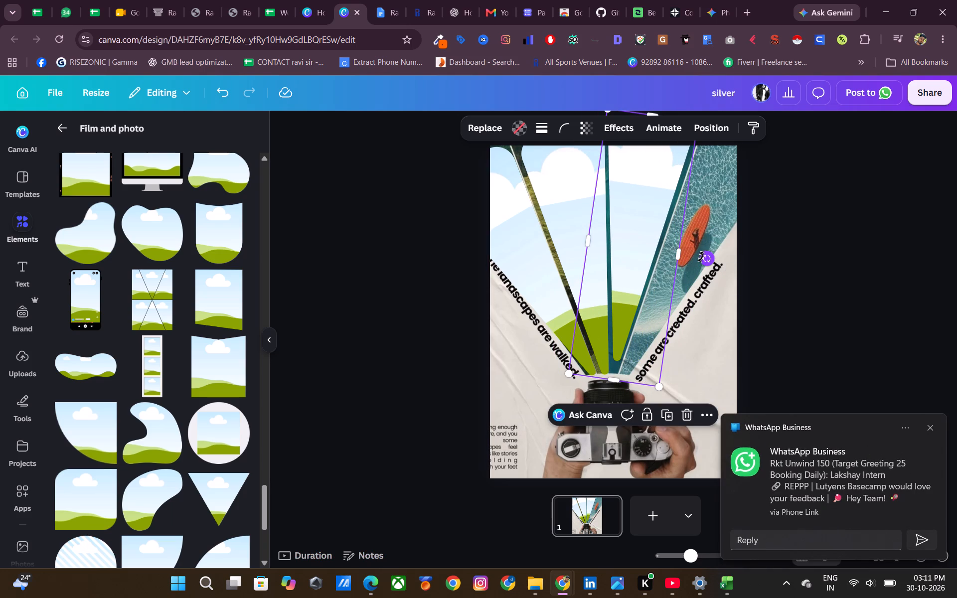
# Nudge the third triangle frame down until its tip reaches the camera lens.
pyautogui.press('Down')
pyautogui.press('Down')
pyautogui.press('Down')
pyautogui.press('Down')
pyautogui.press('Down')
pyautogui.press('Down')
pyautogui.press('Down')
pyautogui.press('Down')
pyautogui.press('Down')
pyautogui.press('Down')
pyautogui.press('Down')
pyautogui.press('Down')
pyautogui.press('Down')
pyautogui.press('Down')
pyautogui.press('Down')
pyautogui.press('Down')
pyautogui.press('Down')
pyautogui.press('Down')
pyautogui.press('Down')
pyautogui.press('Down')
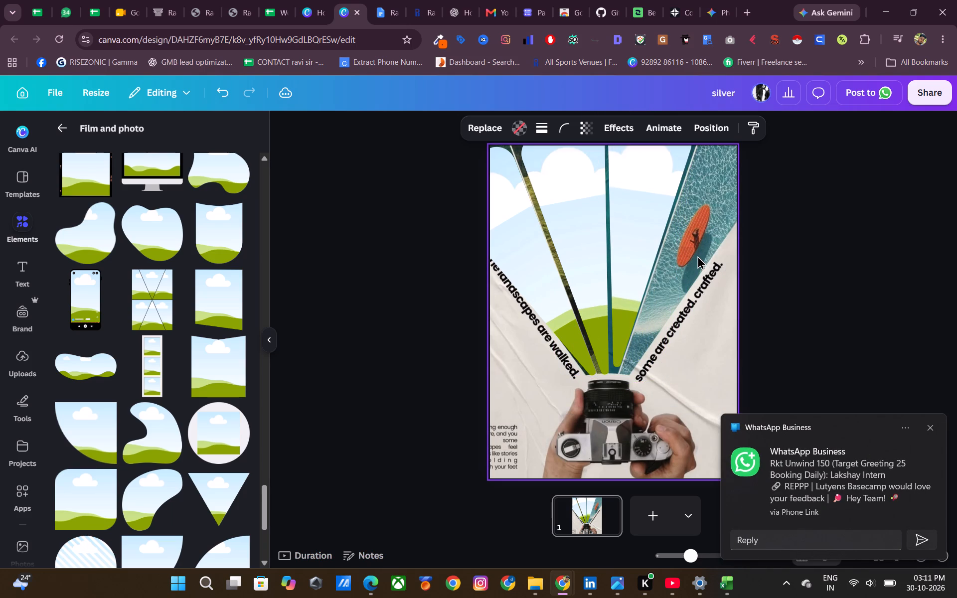
pyautogui.press('Down')
pyautogui.press('Down')
pyautogui.press('Down')
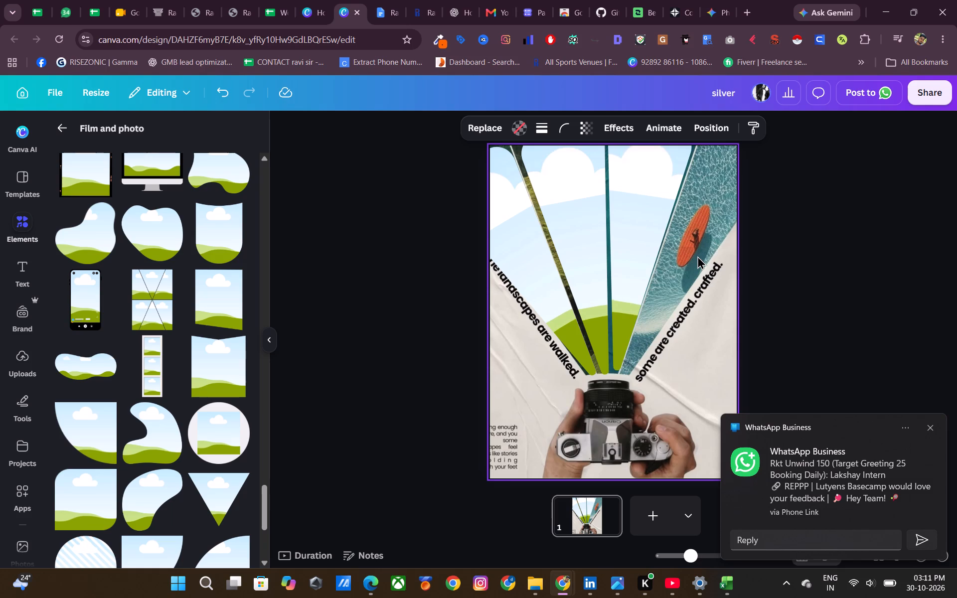
pyautogui.press('Down')
pyautogui.press('Down')
pyautogui.press('Down')
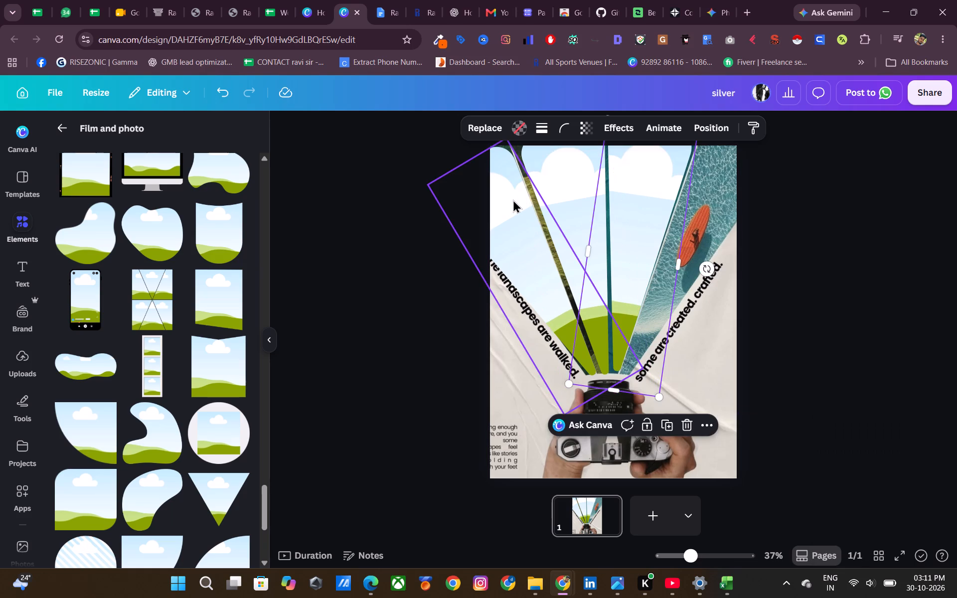
# Lengthen the leftmost triangle frame outward from its wide end, further beyond the poster's upper edge.
pyautogui.click(513, 199)
pyautogui.moveTo(469, 164); pyautogui.dragTo(465, 161)
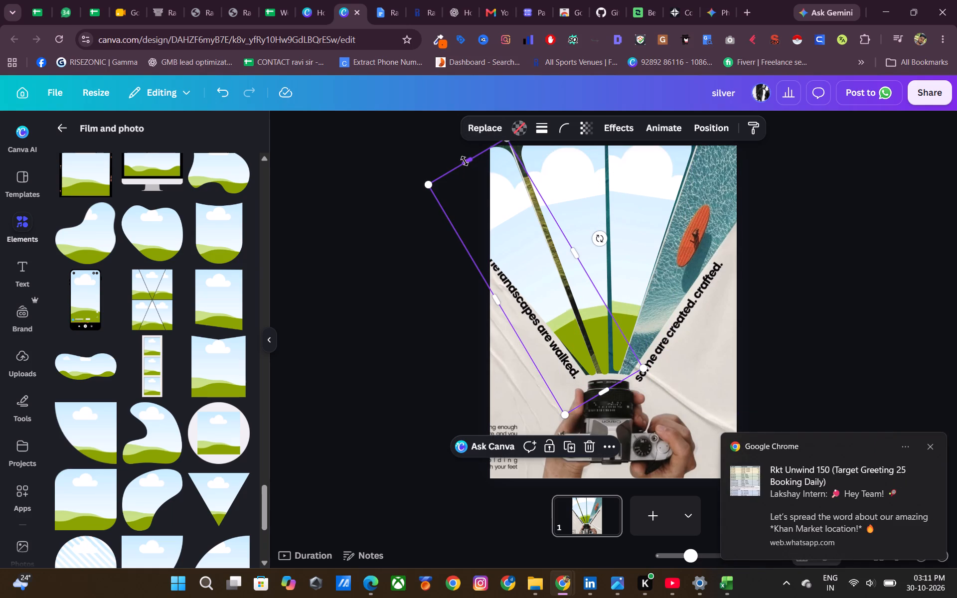
pyautogui.moveTo(465, 161); pyautogui.dragTo(462, 157)
# Lengthen the second triangle frame from its wide end to a height of about 1,260, extending beyond the poster's upper edge.
pyautogui.click(557, 164)
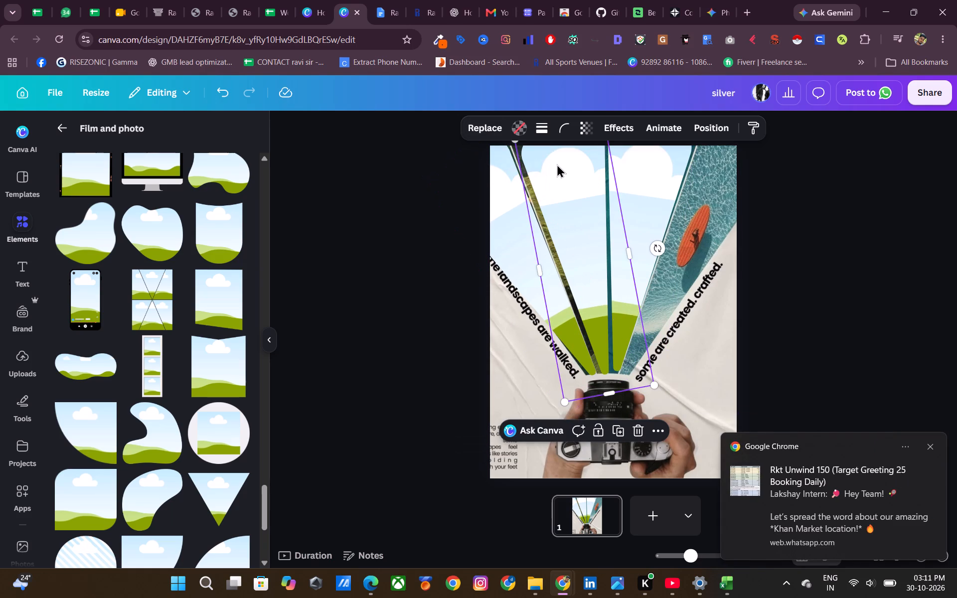
pyautogui.scroll(1, 556, 164)
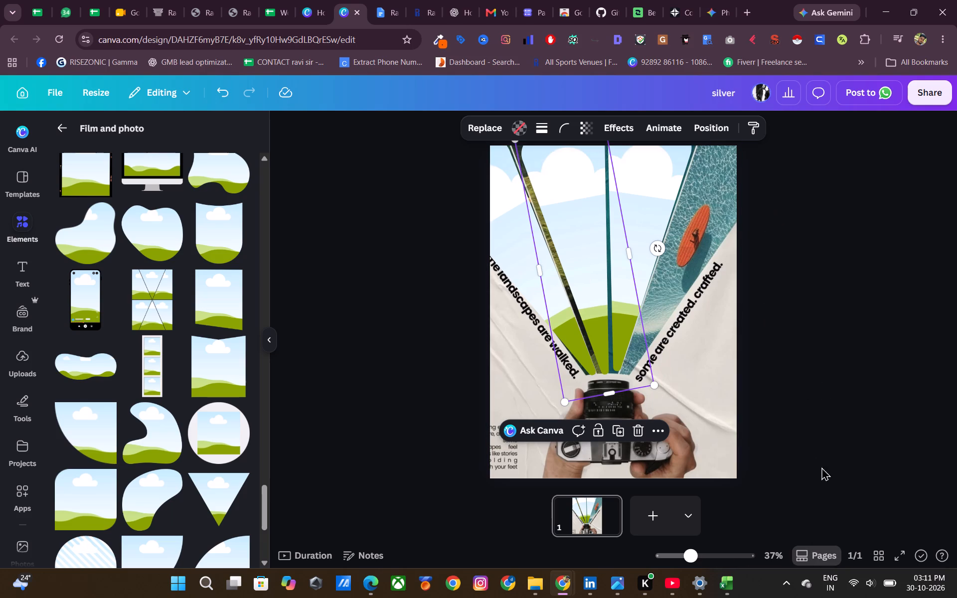
pyautogui.click(823, 553)
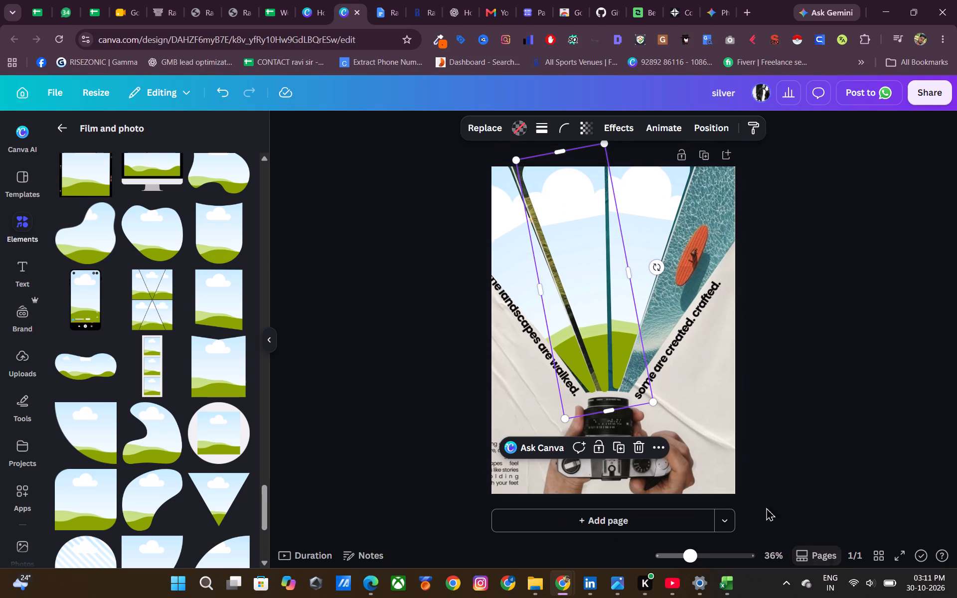
pyautogui.moveTo(558, 149); pyautogui.dragTo(534, 132)
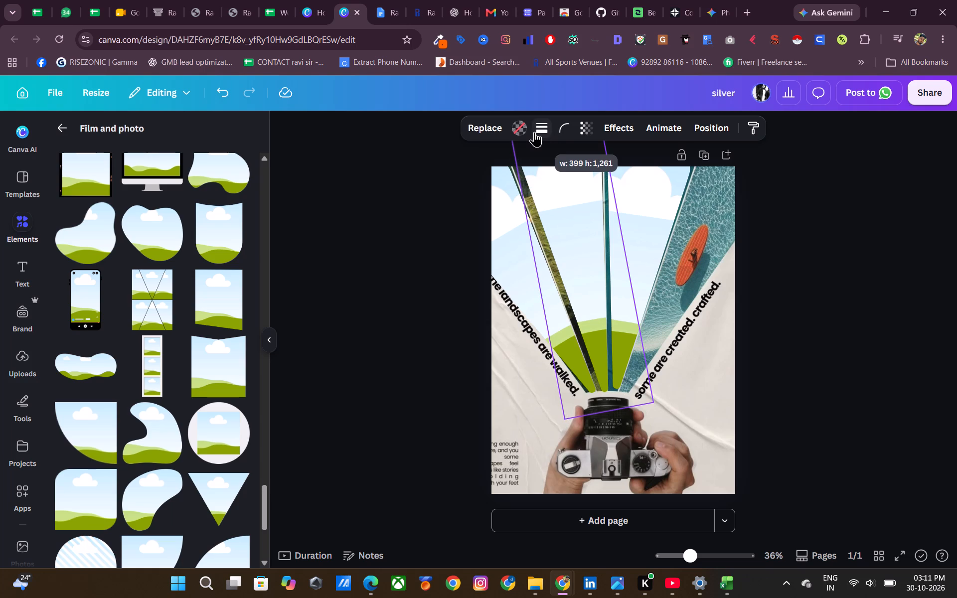
pyautogui.moveTo(534, 132); pyautogui.dragTo(528, 132)
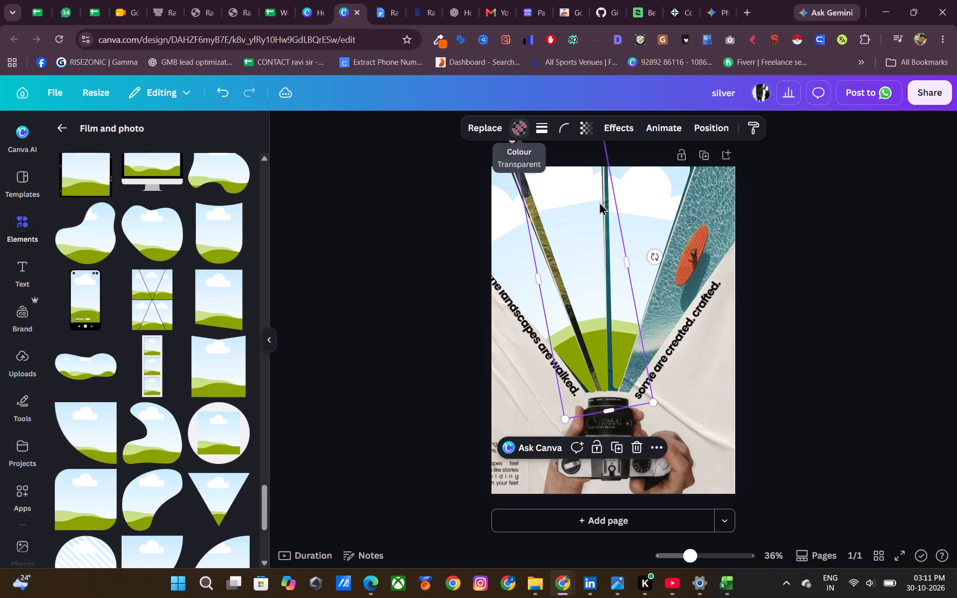
# Duplicate the third triangle frame and place the copy over the rightmost wedge with the surfboard, rotated to about 28°.
pyautogui.click(659, 225)
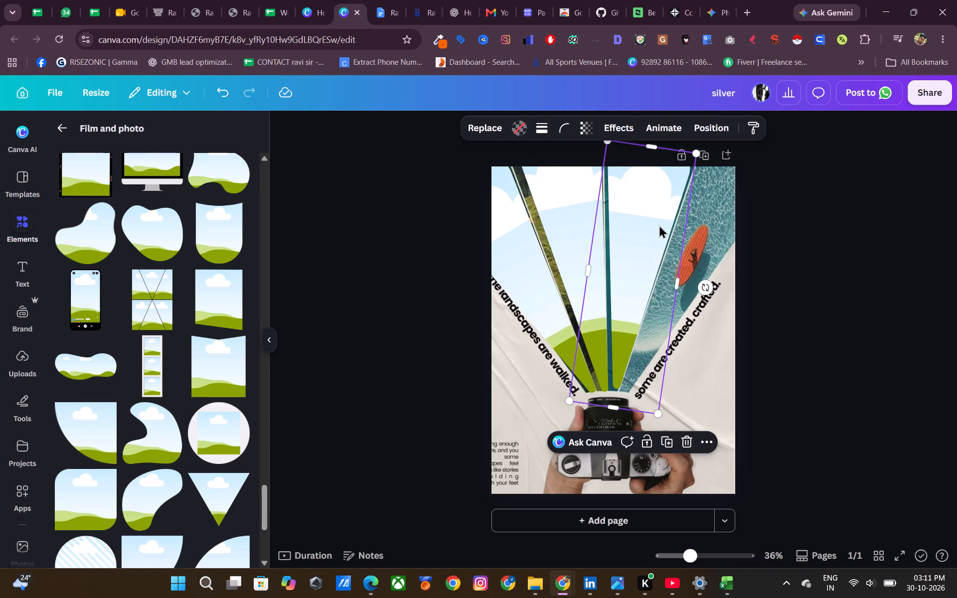
pyautogui.hotkey('ctrl', 'd')
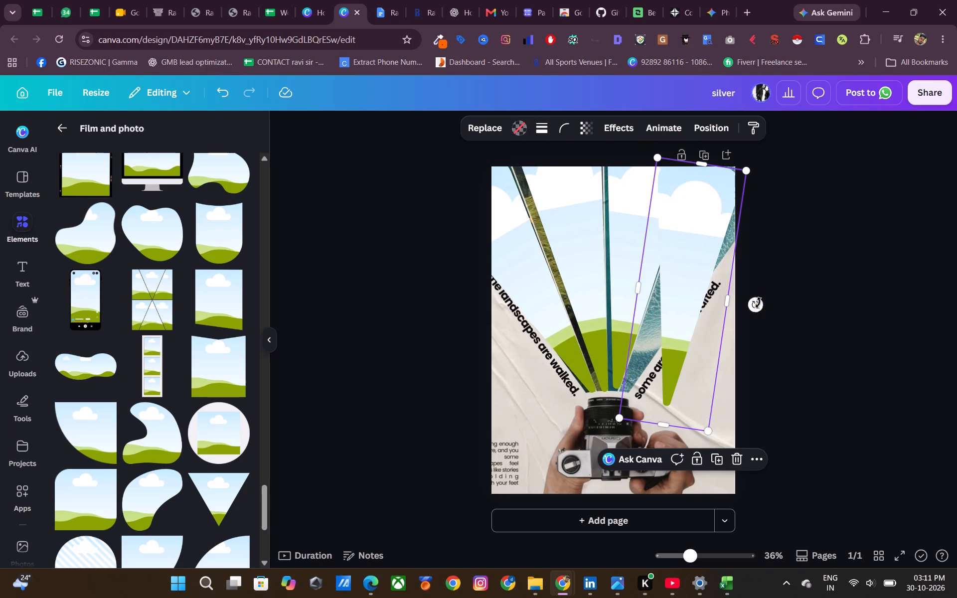
pyautogui.moveTo(758, 302); pyautogui.dragTo(757, 334)
pyautogui.moveTo(748, 178); pyautogui.dragTo(771, 168)
pyautogui.click(714, 221)
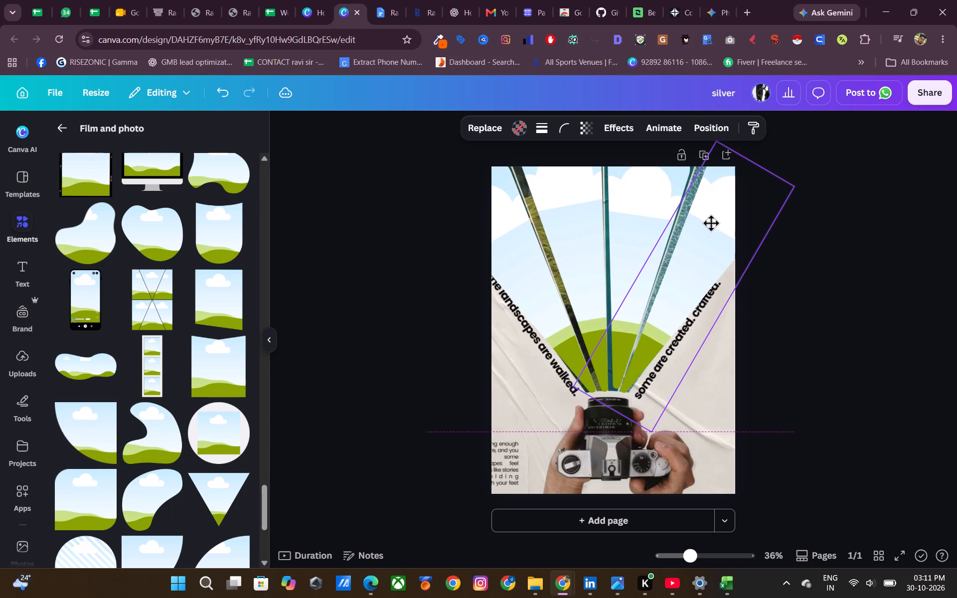
pyautogui.click(748, 320)
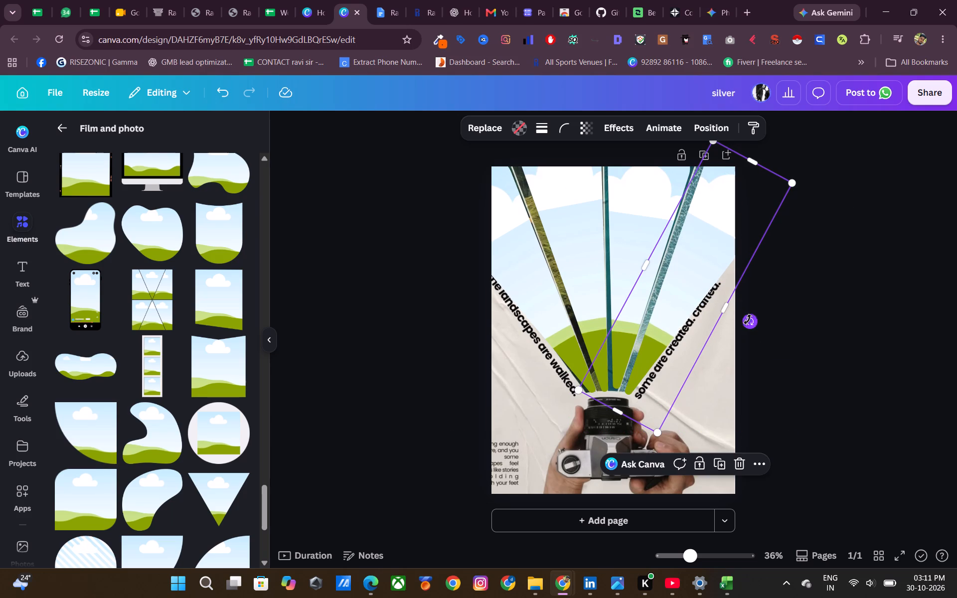
# Nudge the rightmost triangle frame left and slightly down, bringing its inner edge close to the white divider.
pyautogui.press('Down')
pyautogui.press('Down')
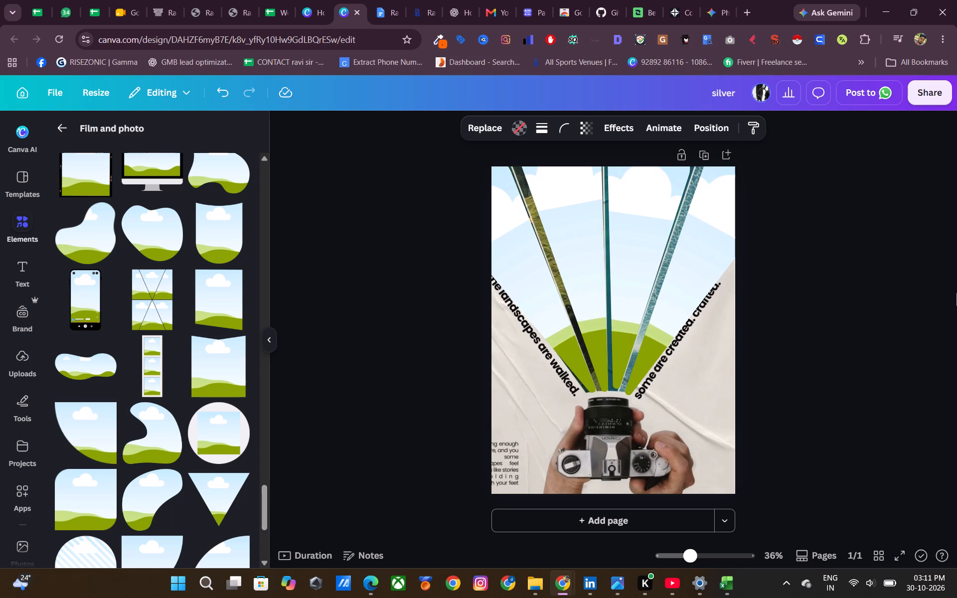
pyautogui.press('Left')
pyautogui.press('Left')
pyautogui.press('Down')
pyautogui.press('Left')
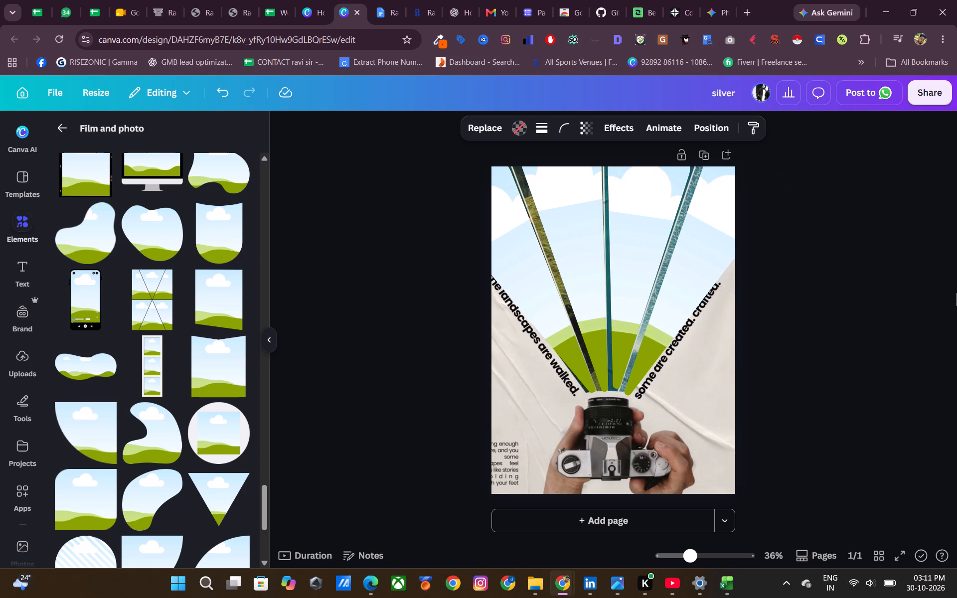
pyautogui.press('Left')
pyautogui.press('Left')
pyautogui.press('Left')
pyautogui.press('Left')
pyautogui.press('Left')
pyautogui.press('Left')
pyautogui.press('Left')
pyautogui.press('Left')
pyautogui.press('Left')
pyautogui.press('Left')
pyautogui.press('Left')
pyautogui.press('Left')
pyautogui.press('Left')
# Nudge the rightmost triangle frame up, clearing the slanted "some are created. crafted." text, and keep its angle at 28°.
pyautogui.press('Up')
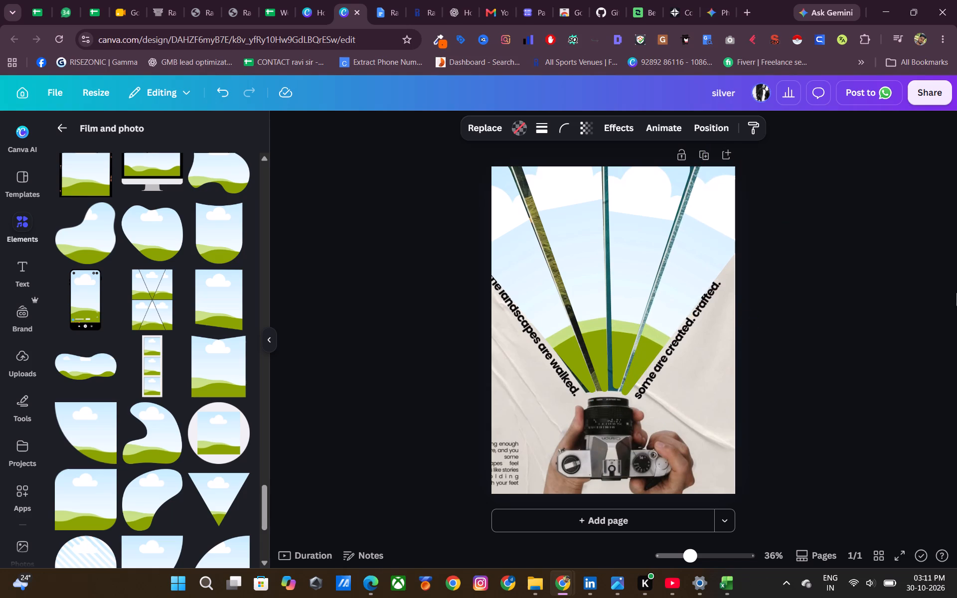
pyautogui.press('Up')
pyautogui.press('Up')
pyautogui.press('Up')
pyautogui.press('Up')
pyautogui.press('Up')
pyautogui.press('Up')
pyautogui.press('Up')
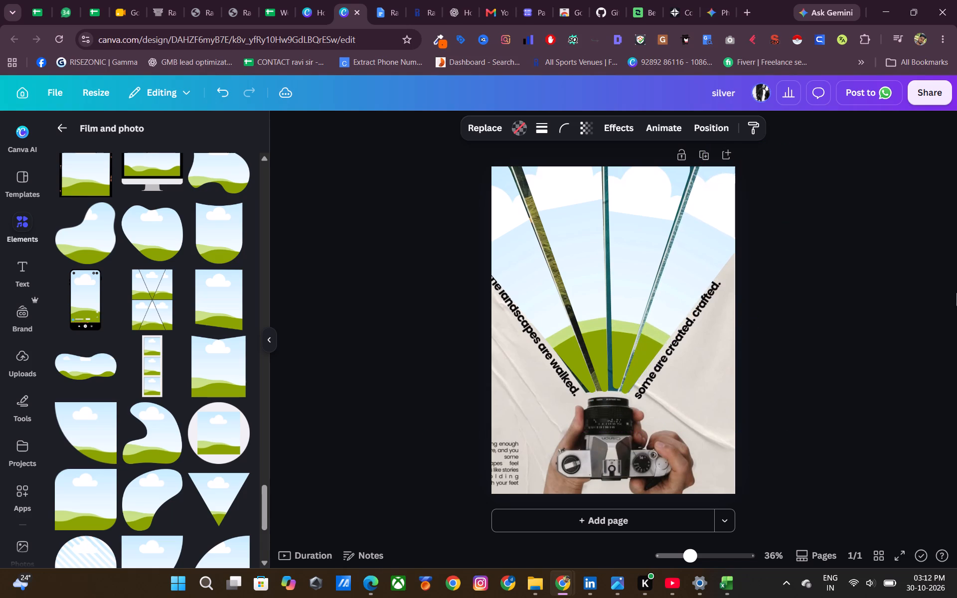
pyautogui.press('Up')
pyautogui.press('Up')
pyautogui.press('Up')
pyautogui.press('Up')
pyautogui.press('Up')
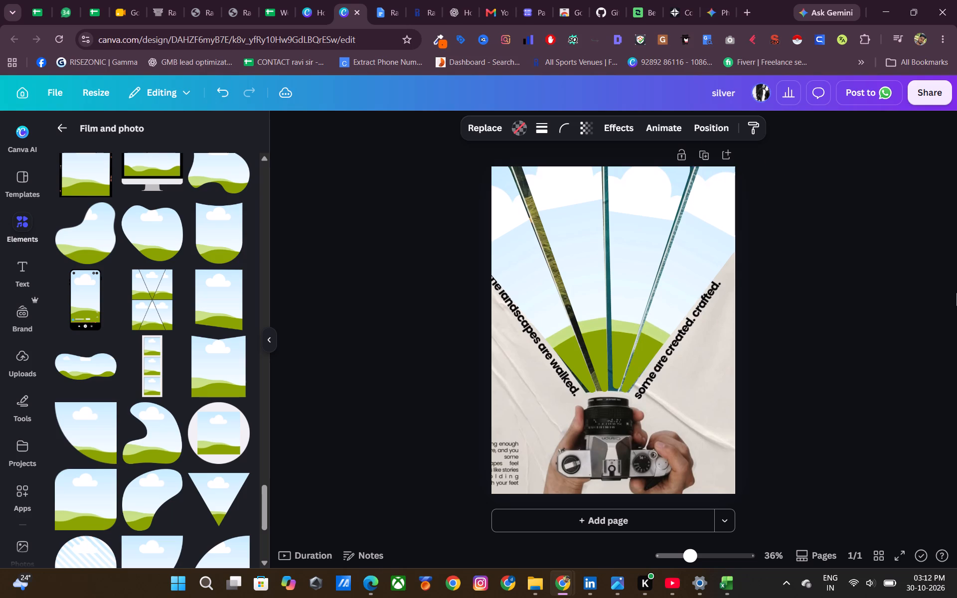
pyautogui.click(749, 321)
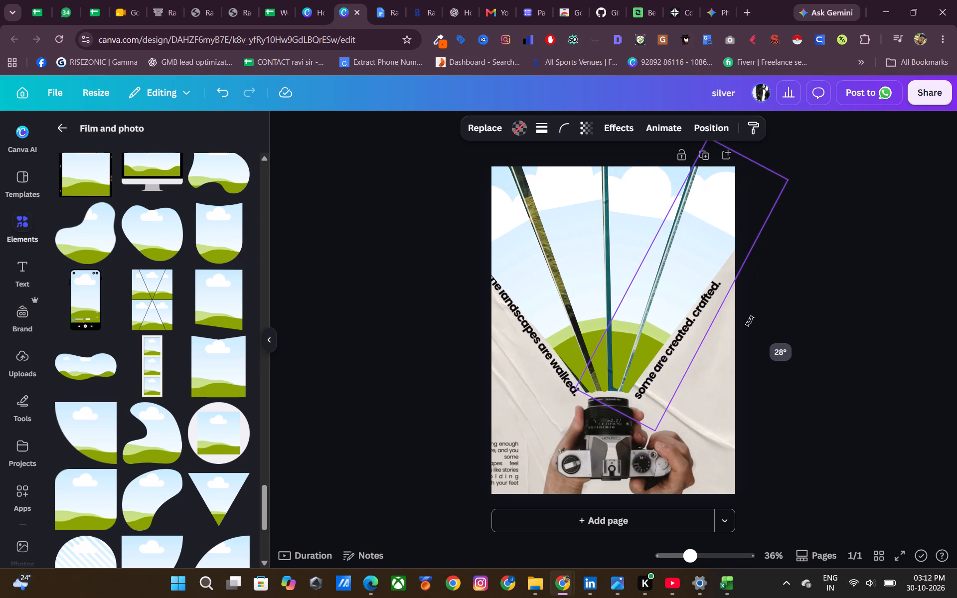
# Nudge the third triangle frame left and down, centring it between the white dividers of its wedge with its tip at the camera.
pyautogui.click(621, 255)
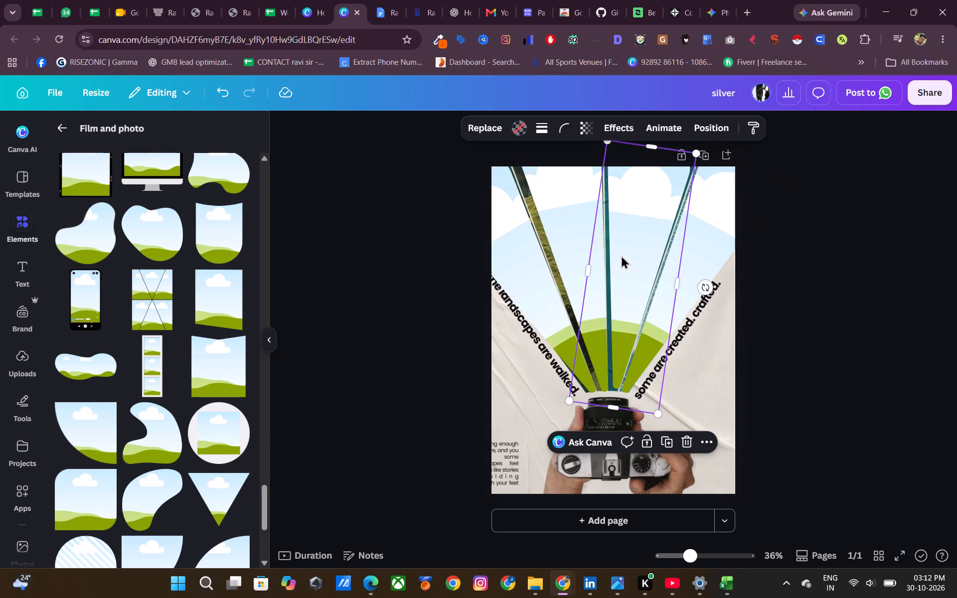
pyautogui.press('Left')
pyautogui.press('Left')
pyautogui.press('Left')
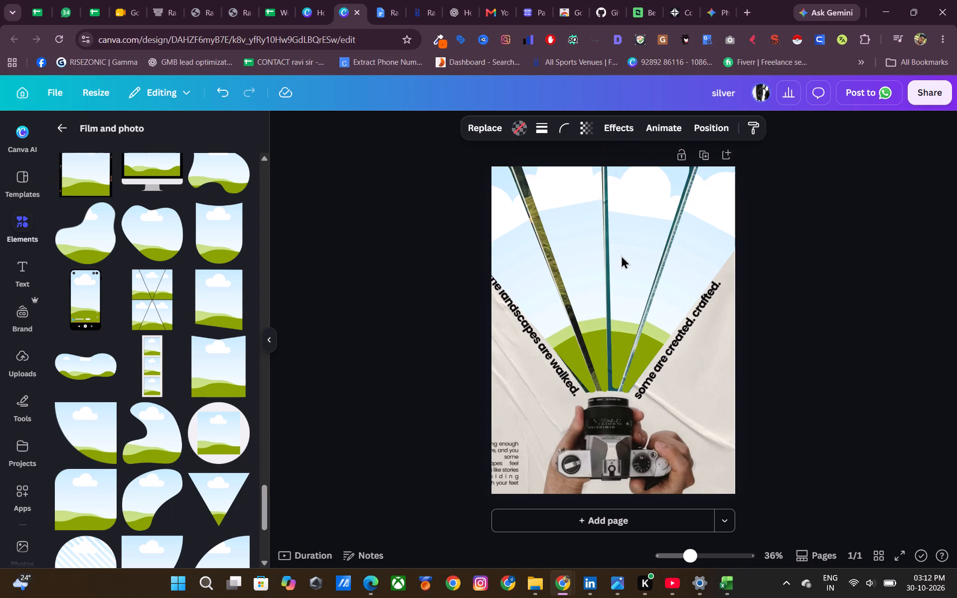
pyautogui.press('Left')
pyautogui.press('Left')
pyautogui.press('Left')
pyautogui.press('Left')
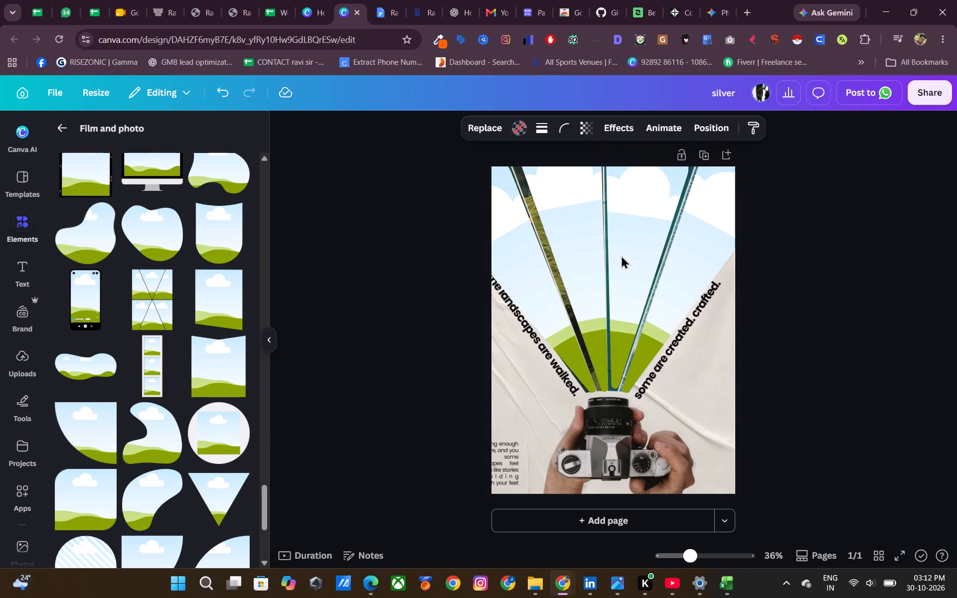
pyautogui.press('Down')
pyautogui.press('Down')
pyautogui.press('Down')
pyautogui.press('Down')
pyautogui.press('Down')
pyautogui.press('Down')
pyautogui.press('Down')
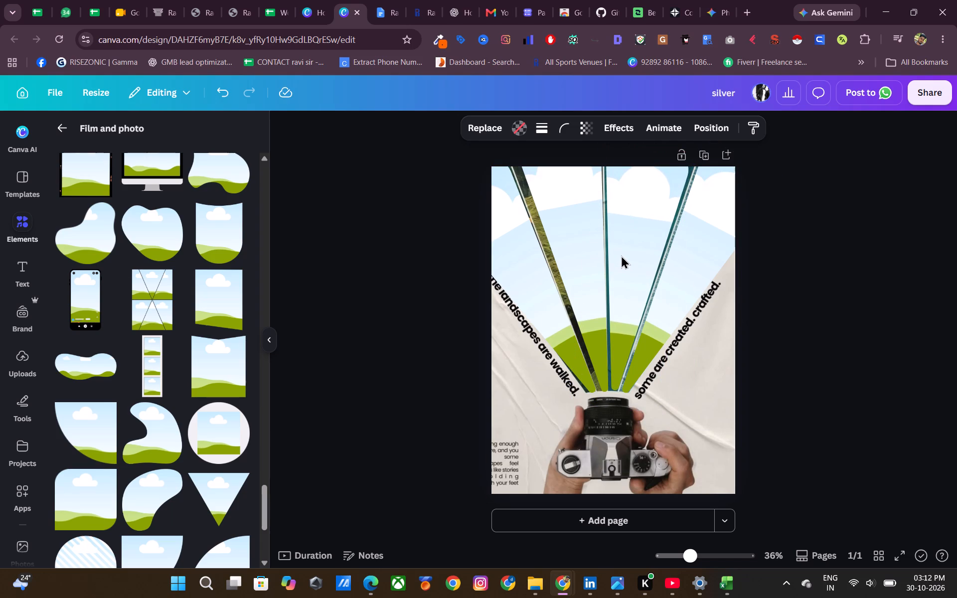
pyautogui.press('Left')
pyautogui.press('Left')
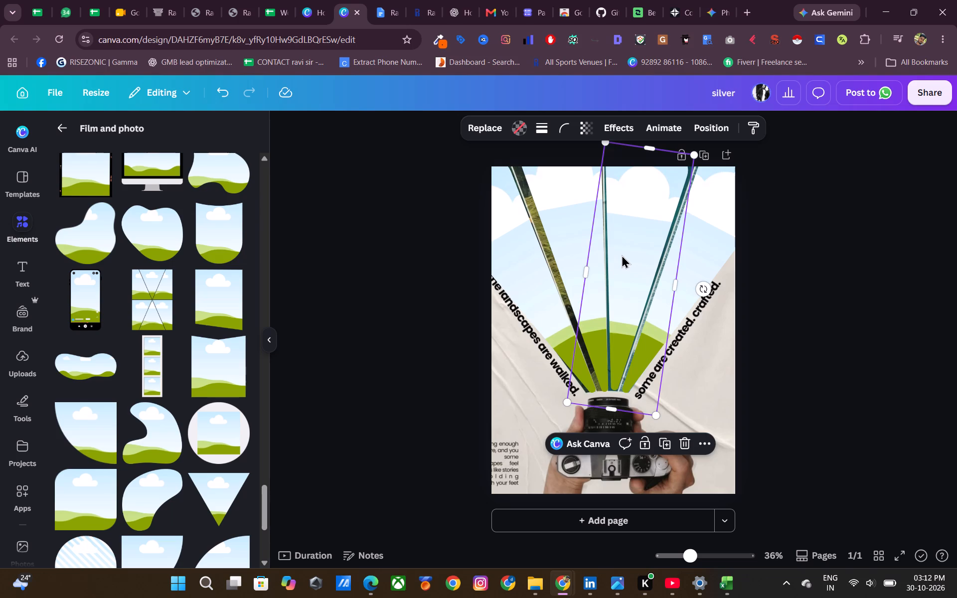
# Nudge the second triangle frame slightly left, moving it away from the third frame and closer to the leftmost one.
pyautogui.click(558, 214)
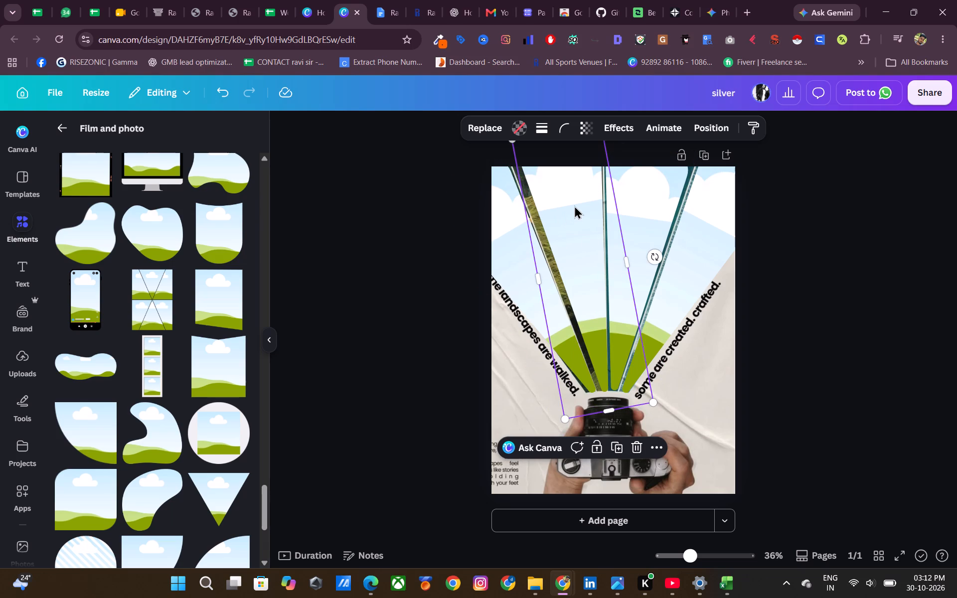
pyautogui.press('Left')
pyautogui.press('Left')
pyautogui.press('Left')
pyautogui.press('Left')
pyautogui.press('Left')
pyautogui.press('Left')
pyautogui.press('Left')
pyautogui.press('Left')
pyautogui.press('Left')
pyautogui.press('Left')
pyautogui.press('Left')
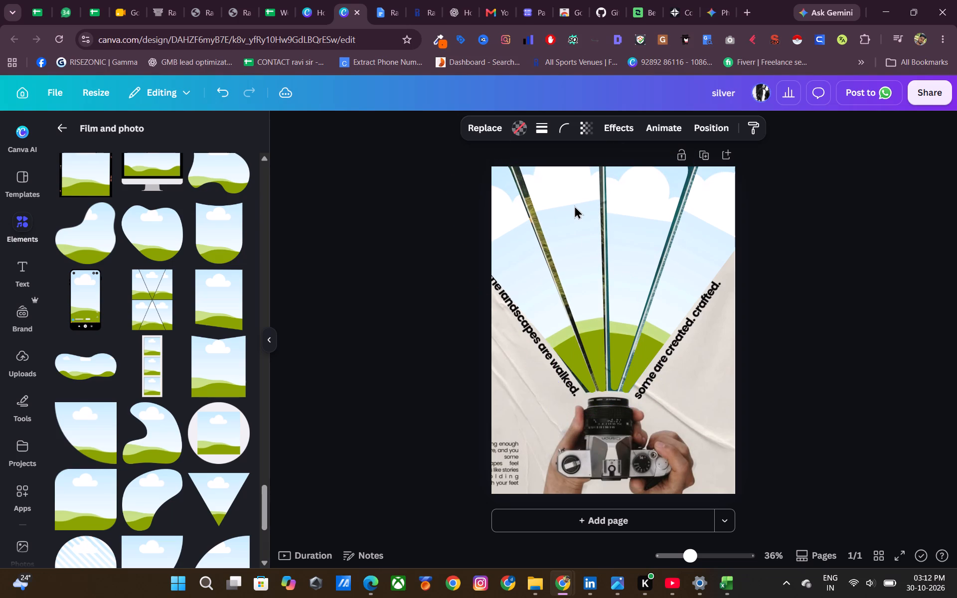
pyautogui.press('Left')
pyautogui.press('Left')
pyautogui.press('Left')
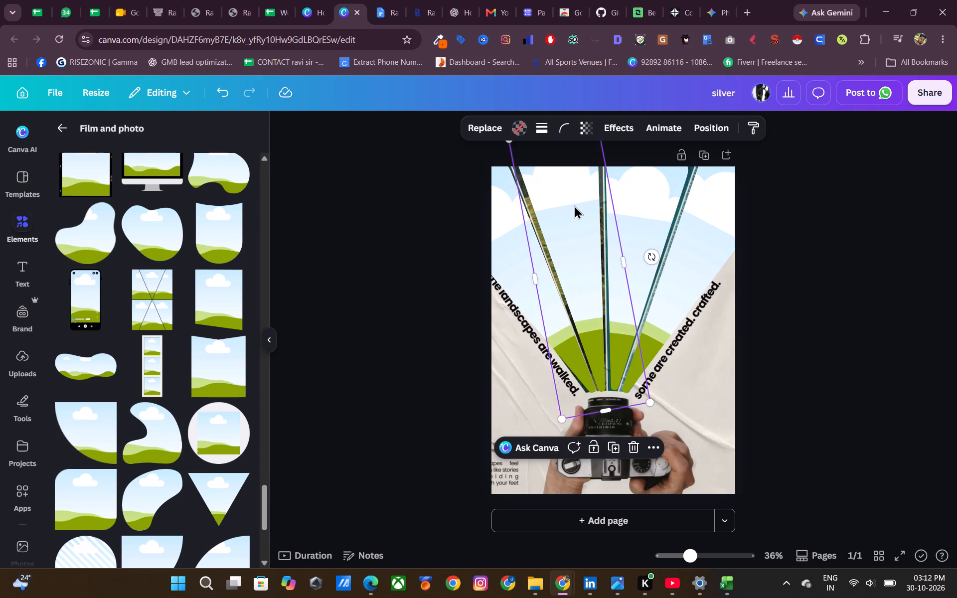
# Nudge the leftmost triangle frame very slightly right, closer to the second frame.
pyautogui.click(505, 242)
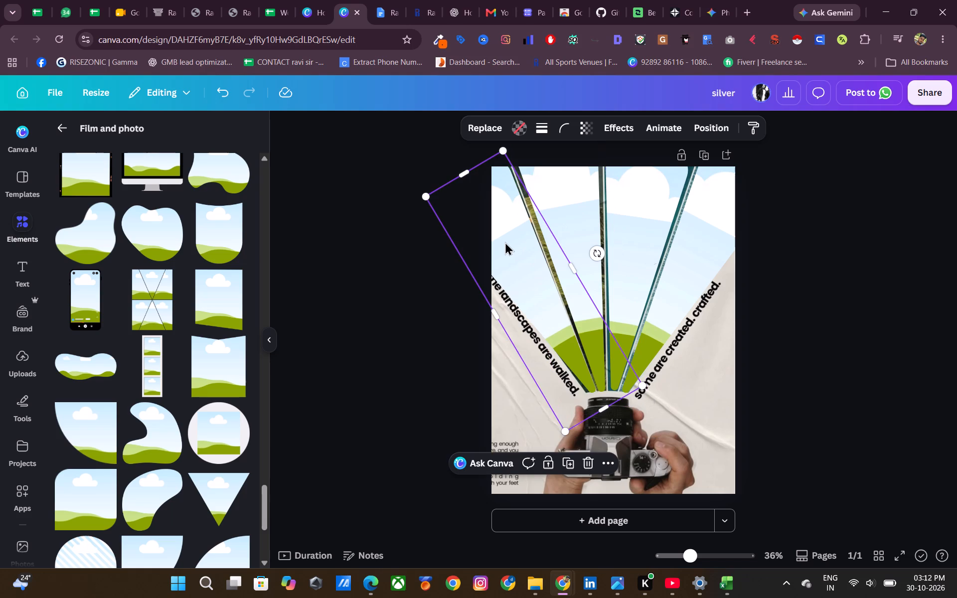
pyautogui.press('Right')
pyautogui.press('Right')
pyautogui.press('Right')
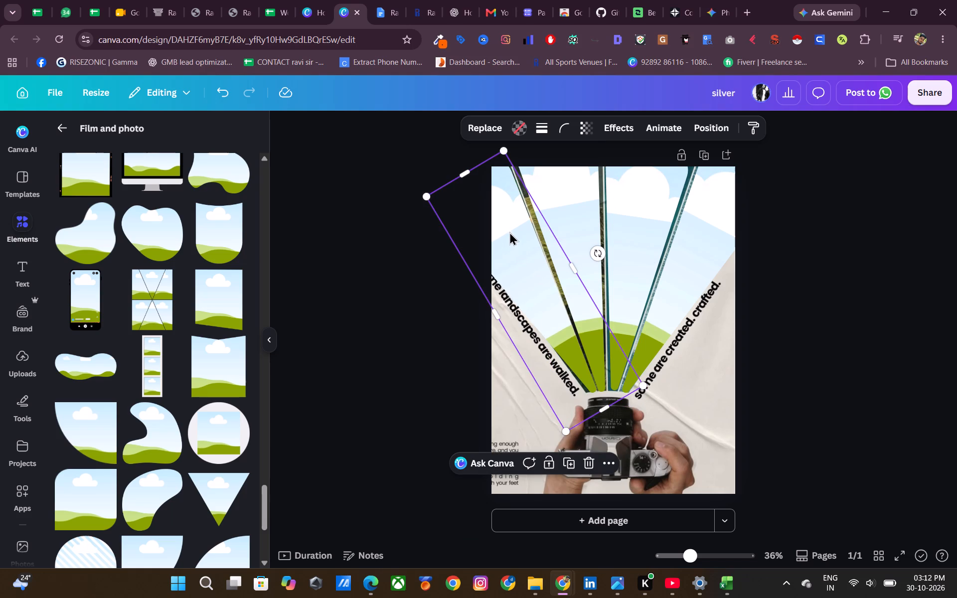
pyautogui.click(388, 278)
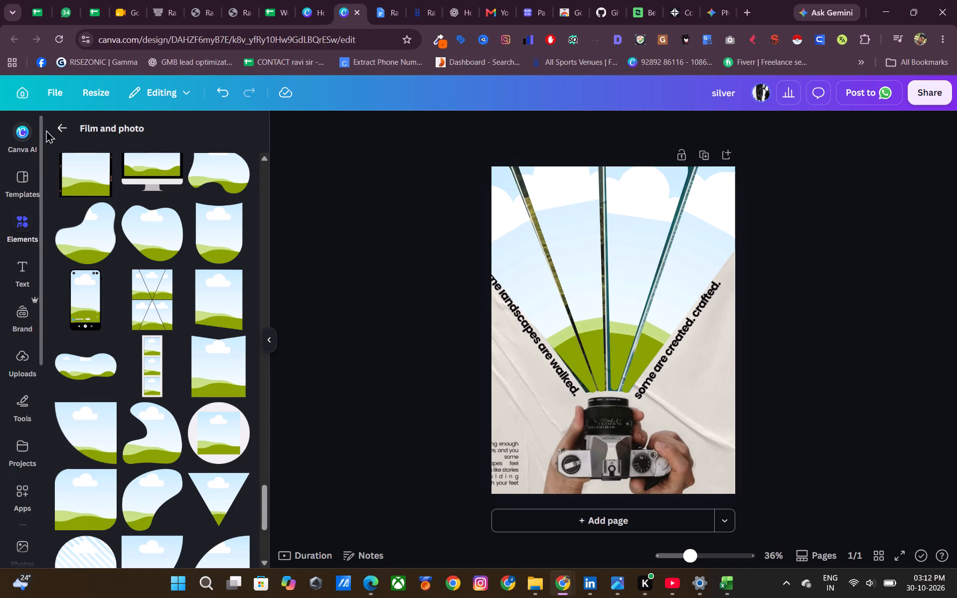
# Search the templates for "triangle" and look through the designs for a suitable layout.
pyautogui.click(64, 128)
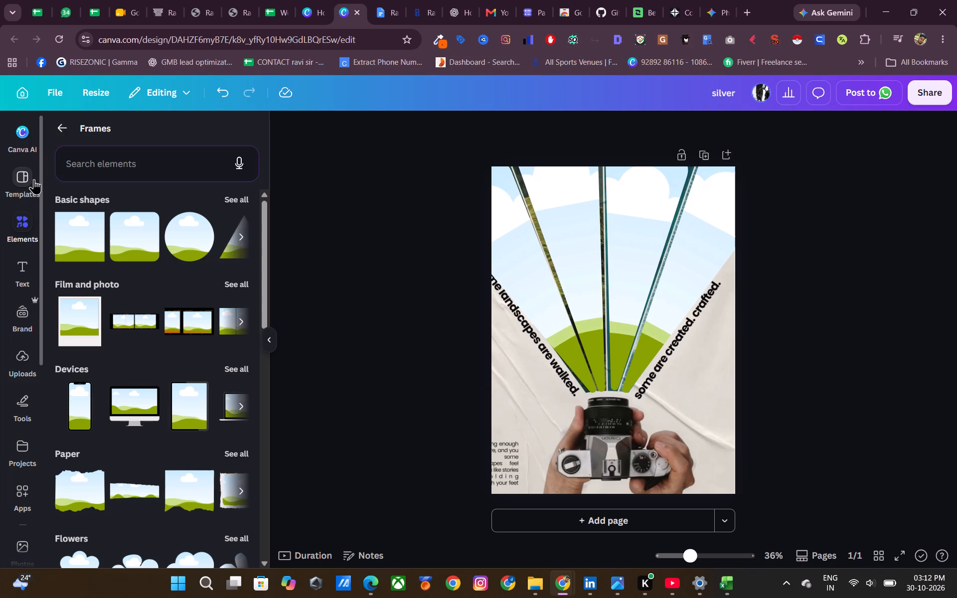
pyautogui.click(34, 179)
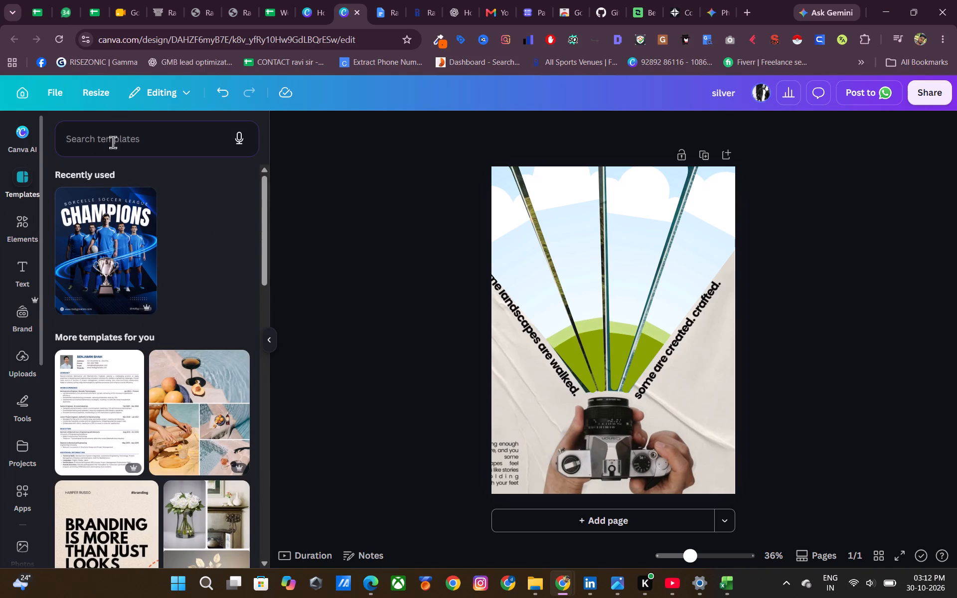
pyautogui.click(110, 147)
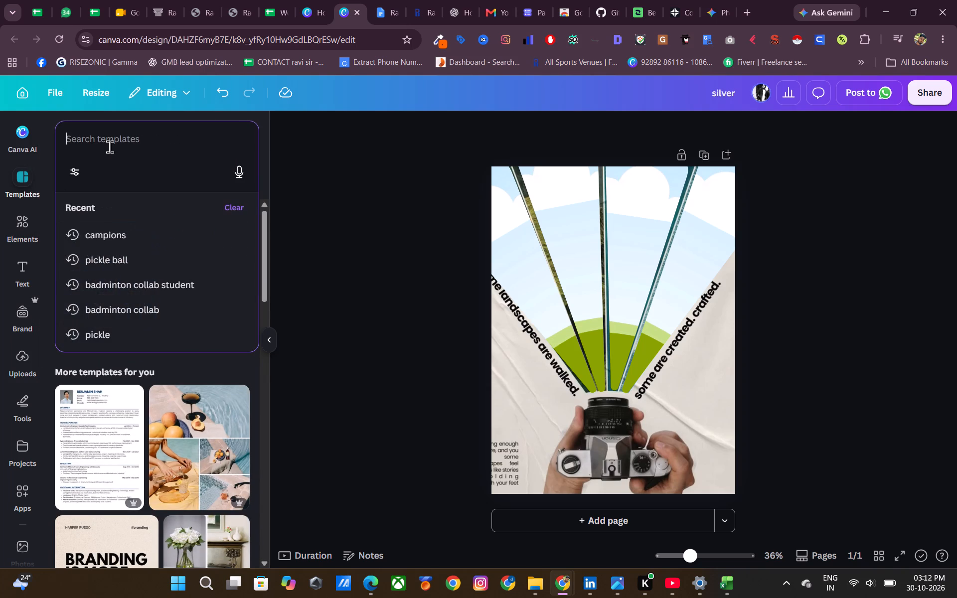
pyautogui.hotkey('ctrl', 'v')
pyautogui.press('space')
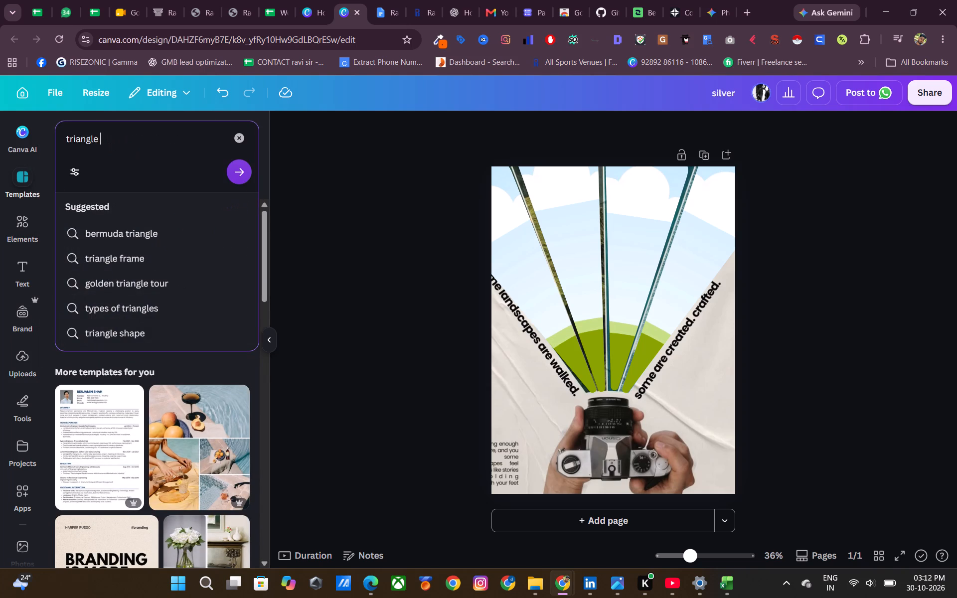
pyautogui.click(247, 182)
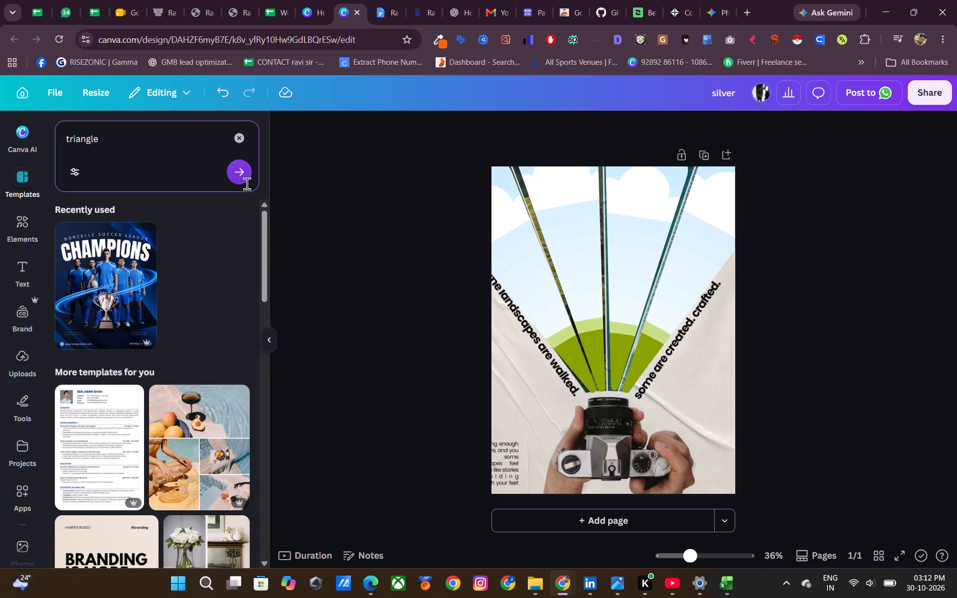
pyautogui.click(247, 171)
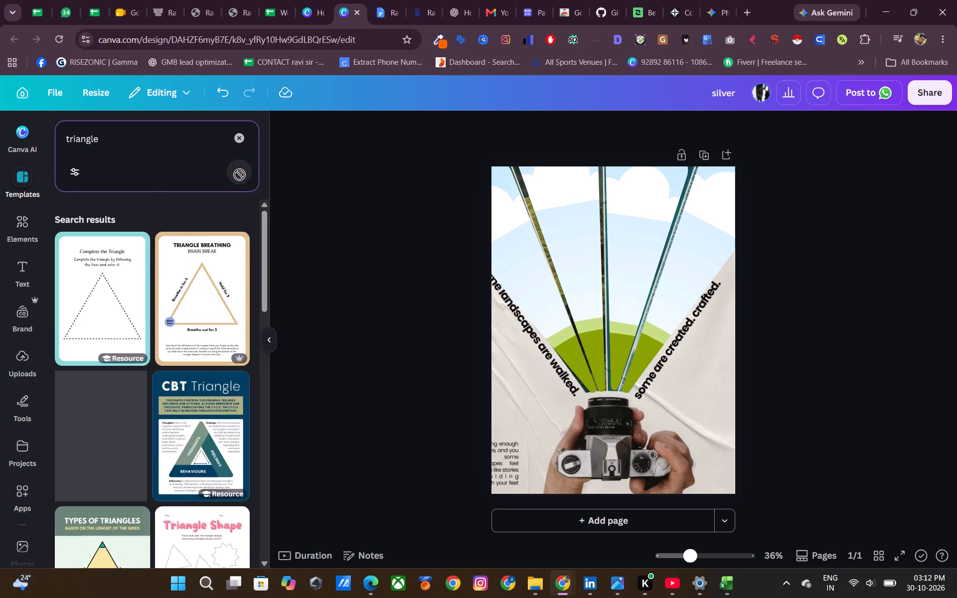
pyautogui.scroll(-4, 152, 357)
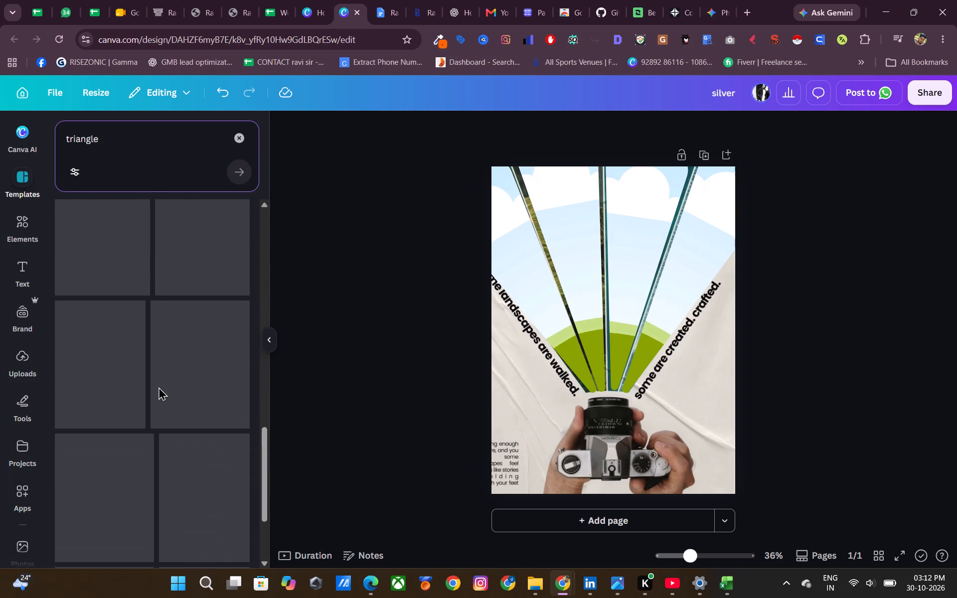
pyautogui.scroll(-2, 159, 387)
# Refine the template search to "triangle padel" and look through the padel designs.
pyautogui.click(135, 150)
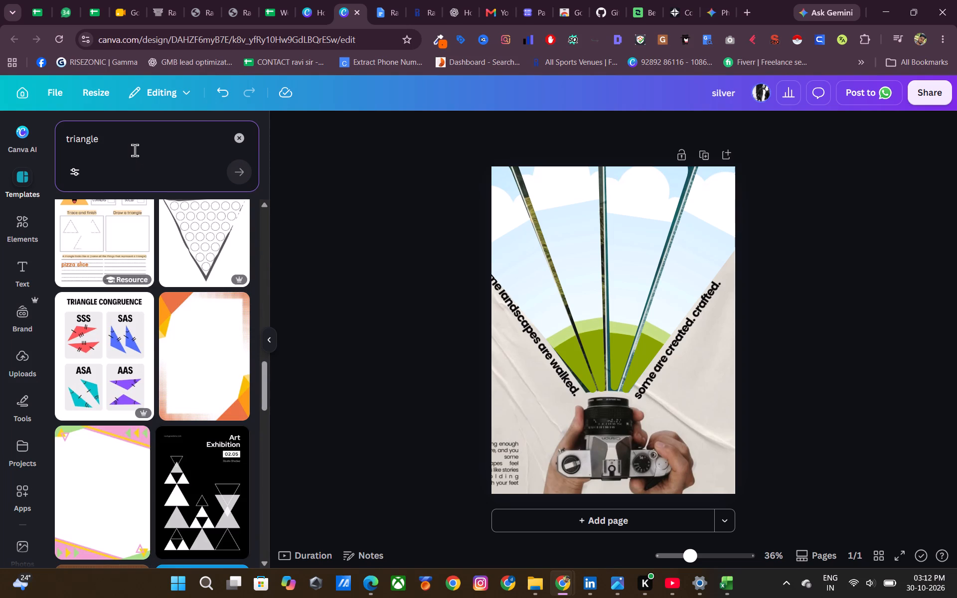
pyautogui.click(143, 146)
pyautogui.press('space')
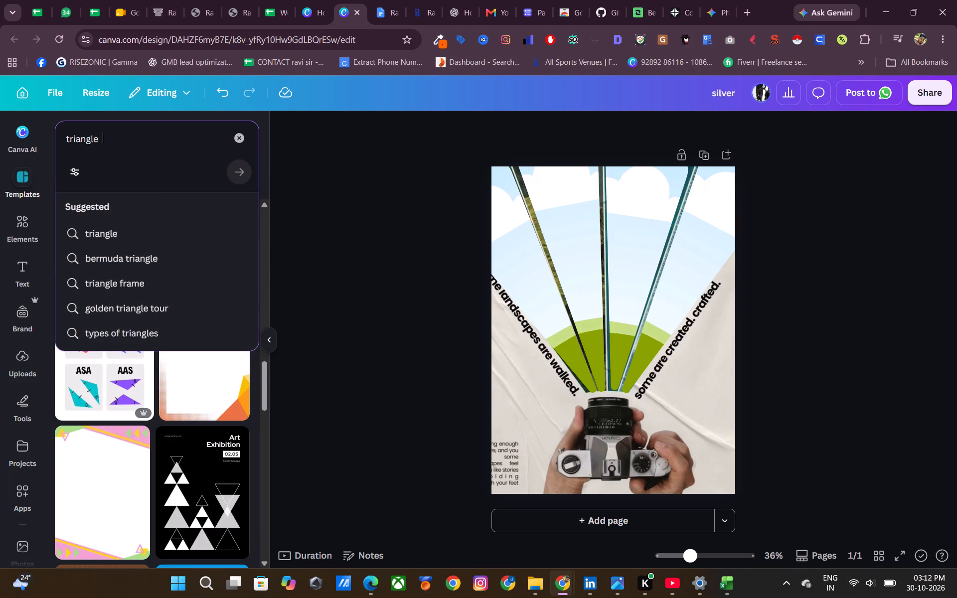
pyautogui.press('p')
pyautogui.write('adel')
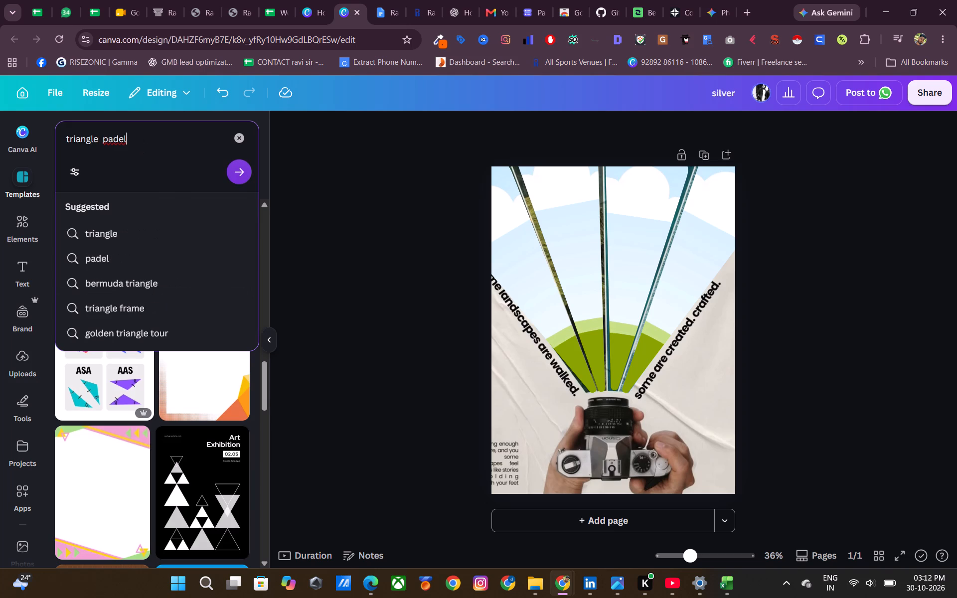
pyautogui.press('Return')
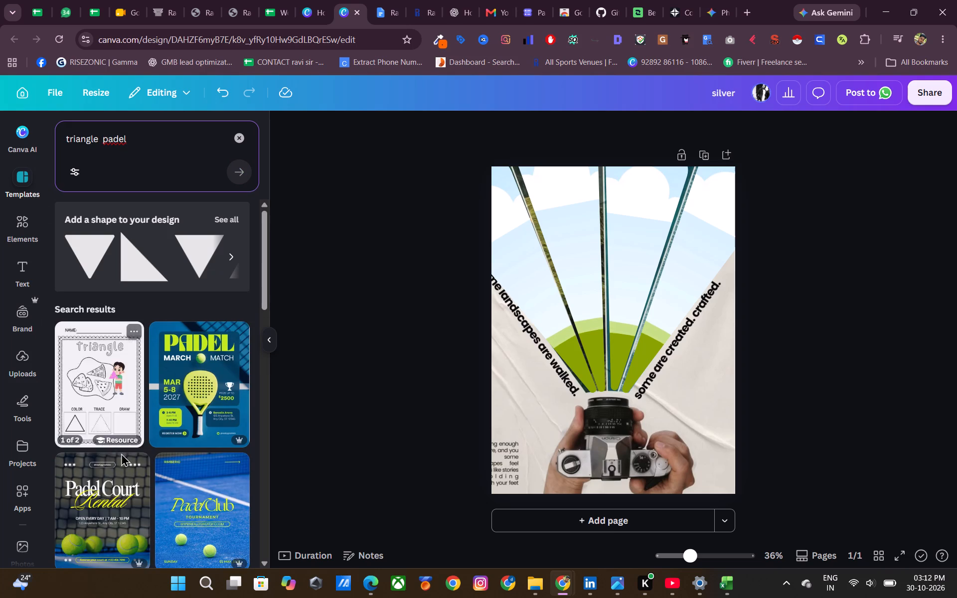
pyautogui.scroll(-2, 115, 474)
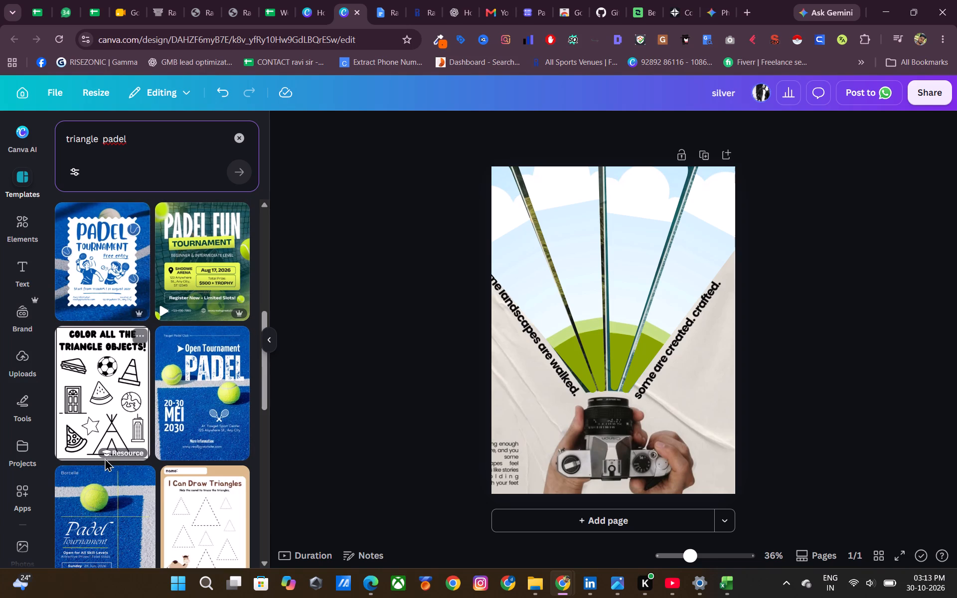
pyautogui.scroll(-3, 165, 395)
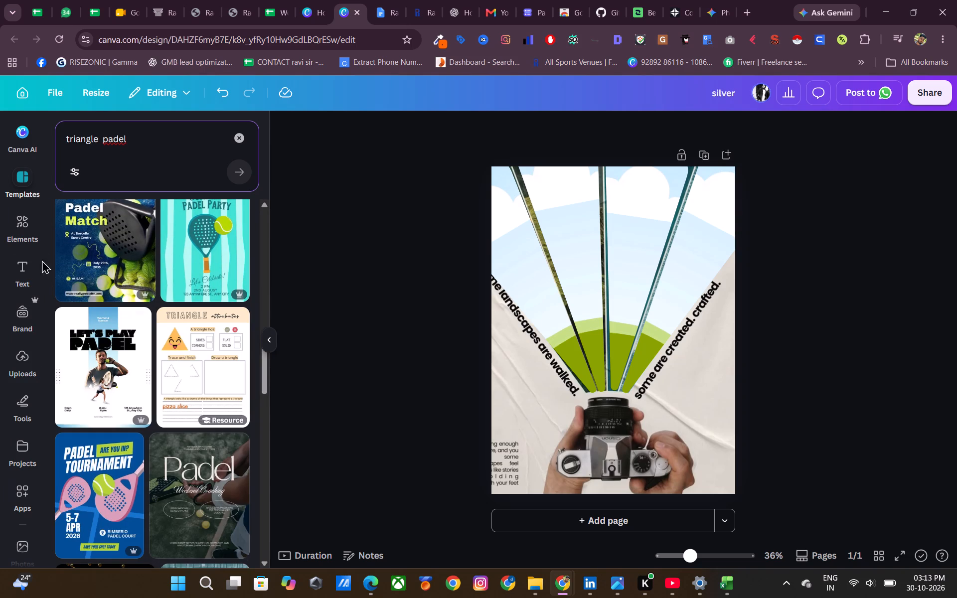
# Find photos for "PADEL triangle" in the elements and fill the leftmost triangle frame with the racket and three balls by the net.
pyautogui.click(29, 225)
pyautogui.click(64, 132)
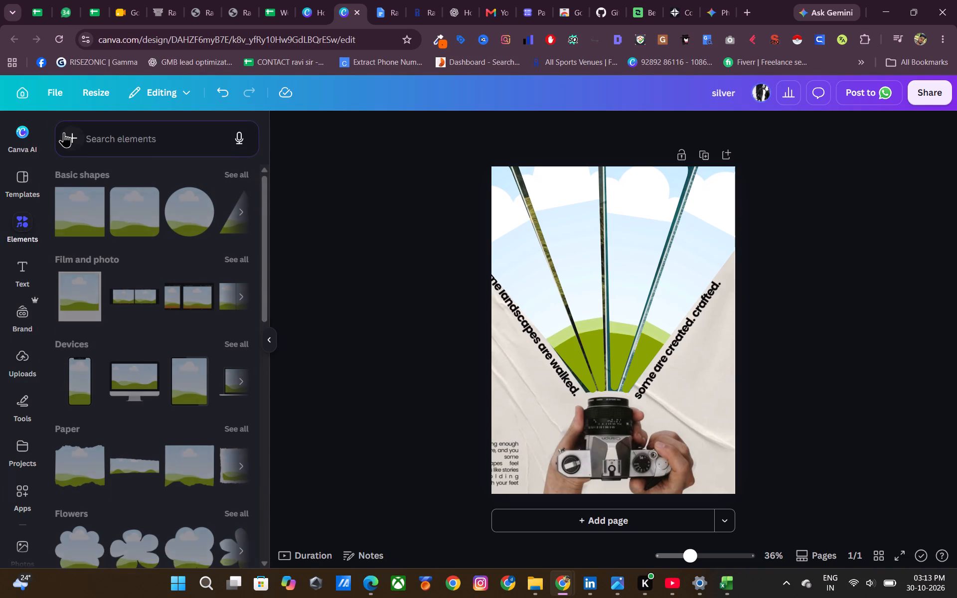
pyautogui.moveTo(48, 131); pyautogui.dragTo(55, 135)
pyautogui.click(110, 136)
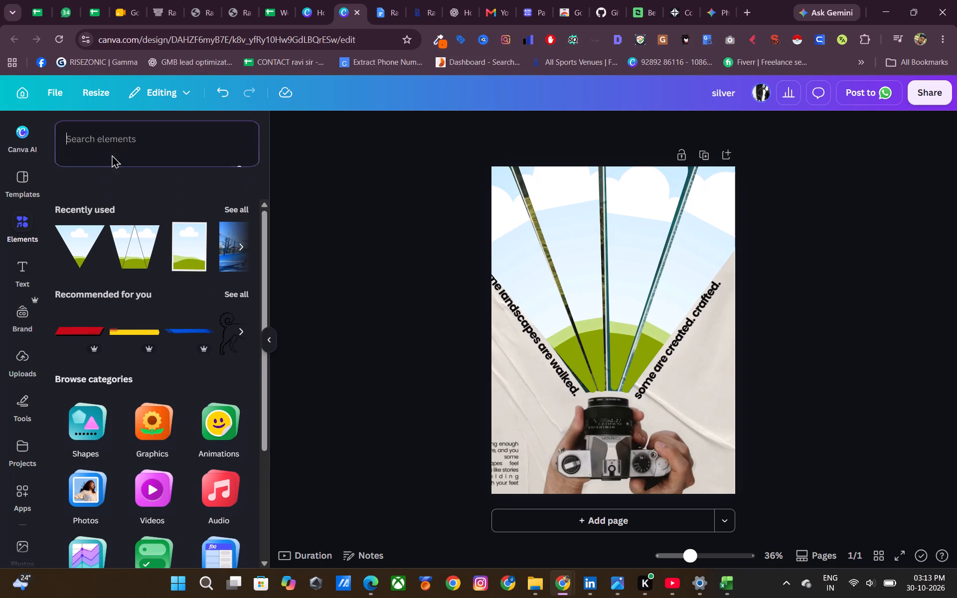
pyautogui.click(126, 264)
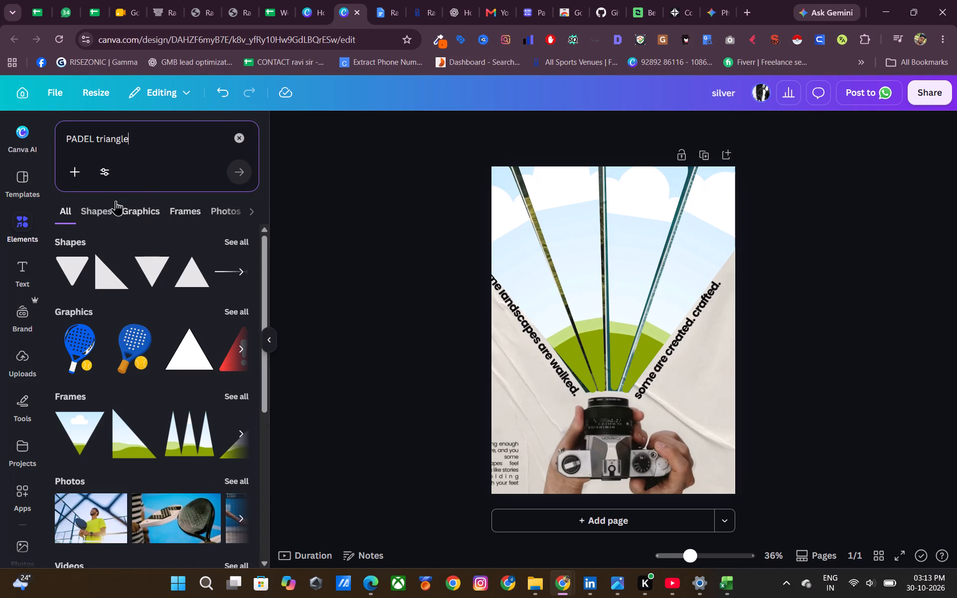
pyautogui.click(99, 207)
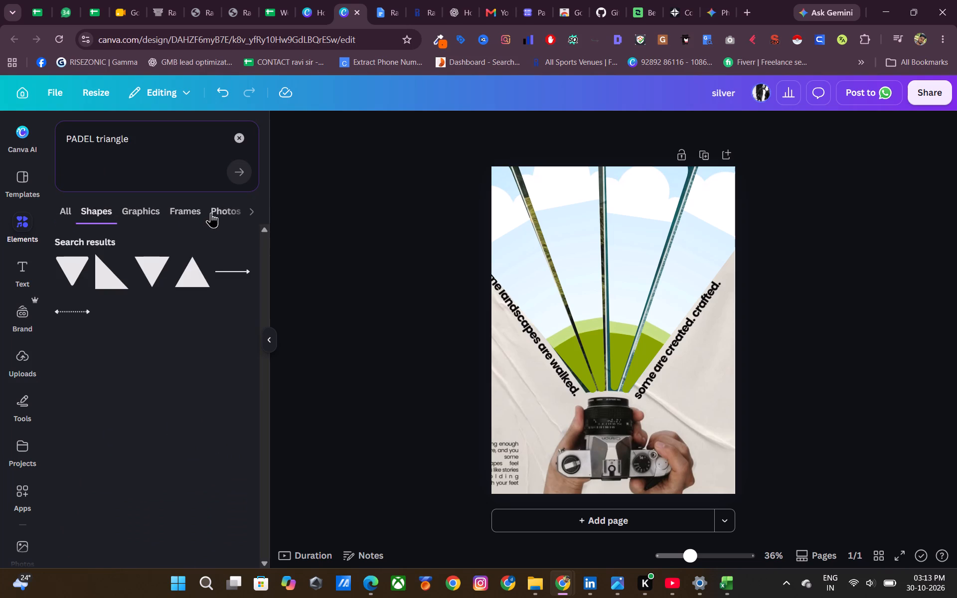
pyautogui.click(211, 212)
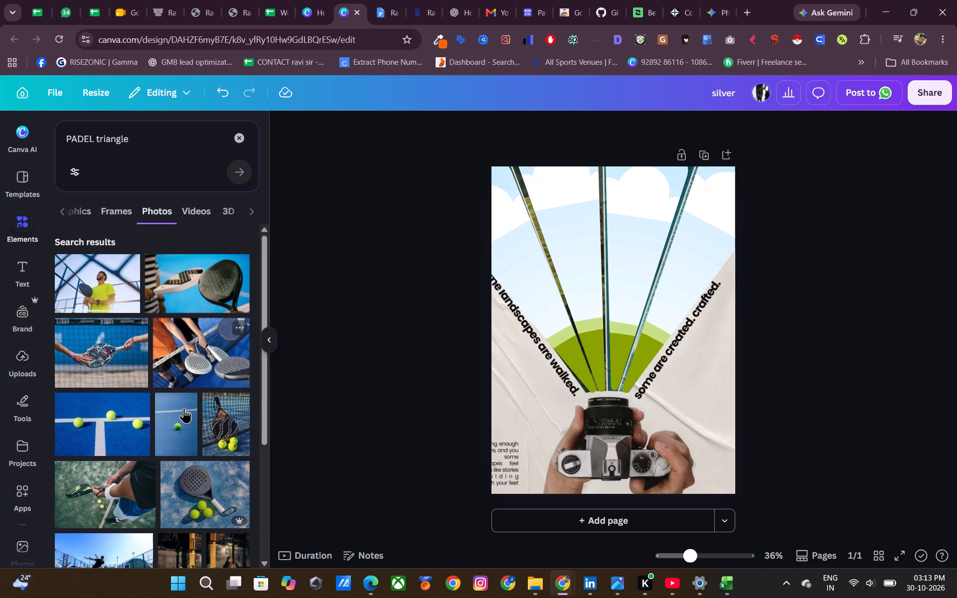
pyautogui.click(235, 437)
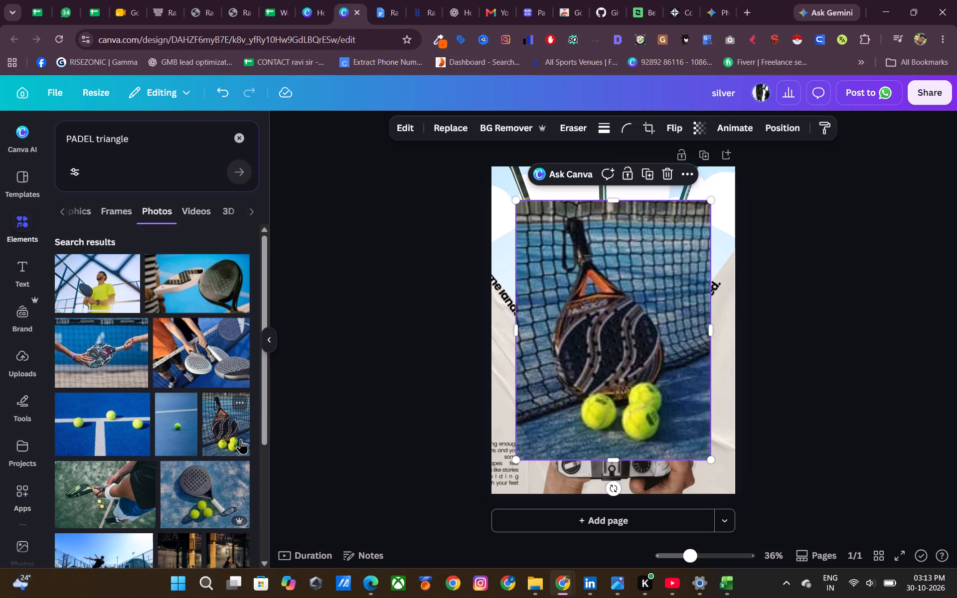
pyautogui.moveTo(623, 385); pyautogui.dragTo(525, 268)
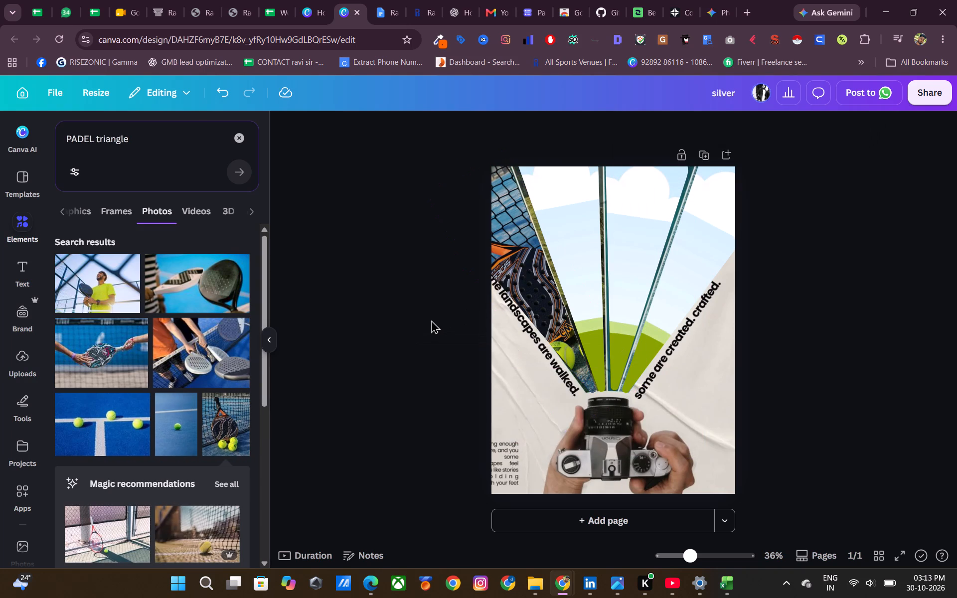
# Fill the third triangle frame with the photo of the player in black swinging on the blue padel court.
pyautogui.scroll(-1, 179, 480)
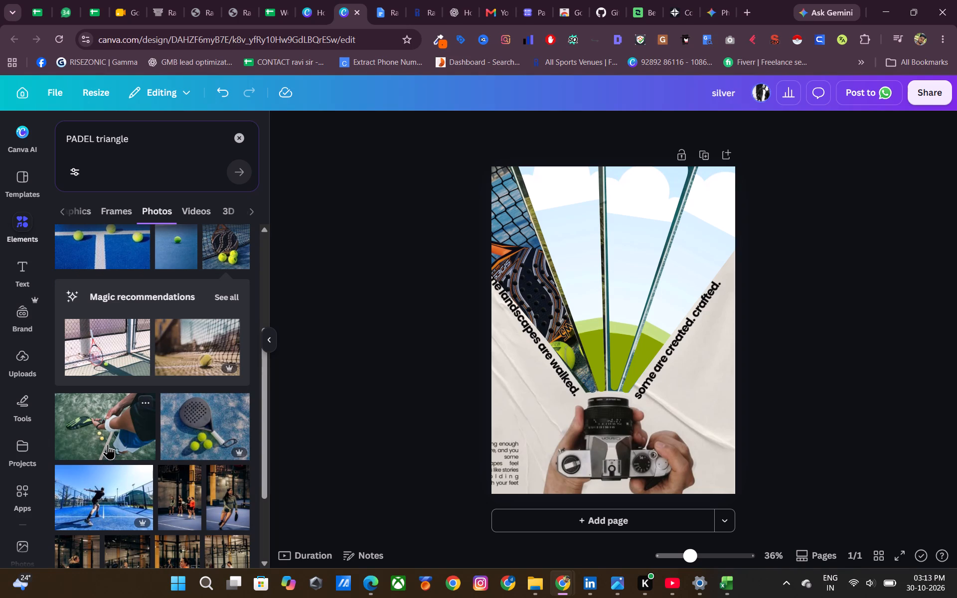
pyautogui.moveTo(87, 494); pyautogui.dragTo(565, 293)
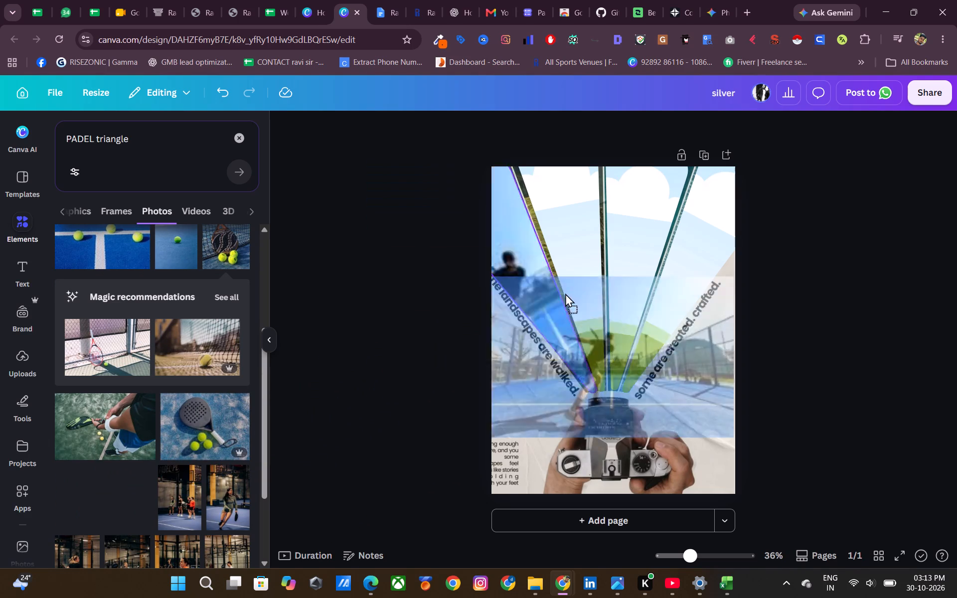
pyautogui.moveTo(565, 293); pyautogui.dragTo(622, 251)
# Shift the blue-court photo right within the third triangle frame so the player's body fits inside the wedge.
pyautogui.doubleClick(627, 251)
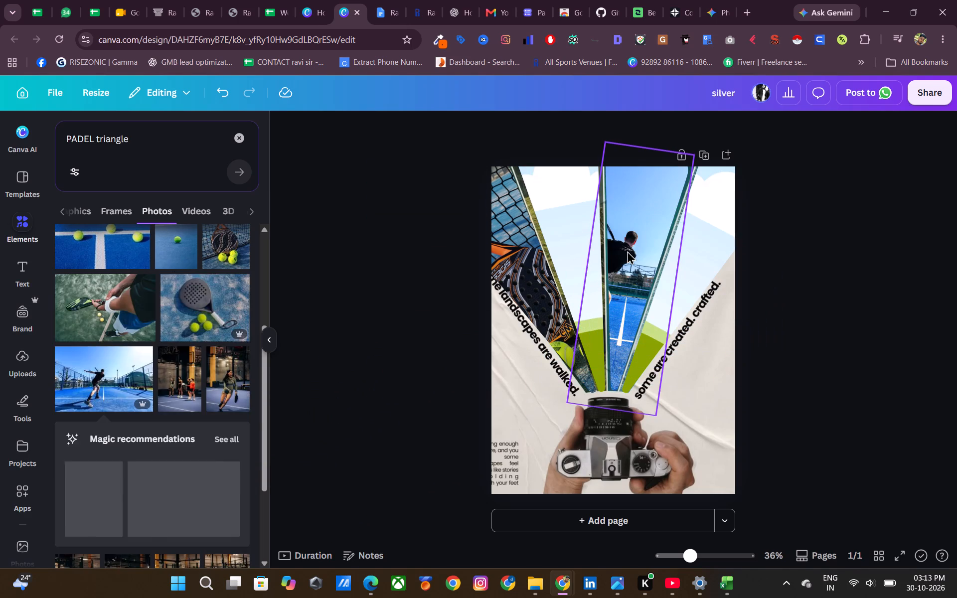
pyautogui.doubleClick(627, 251)
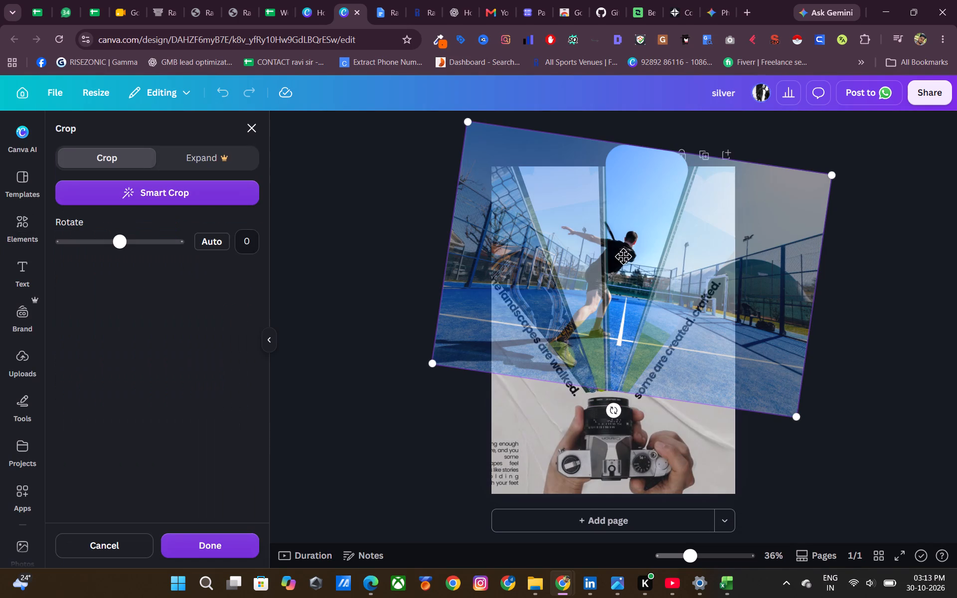
pyautogui.moveTo(623, 256); pyautogui.dragTo(654, 244)
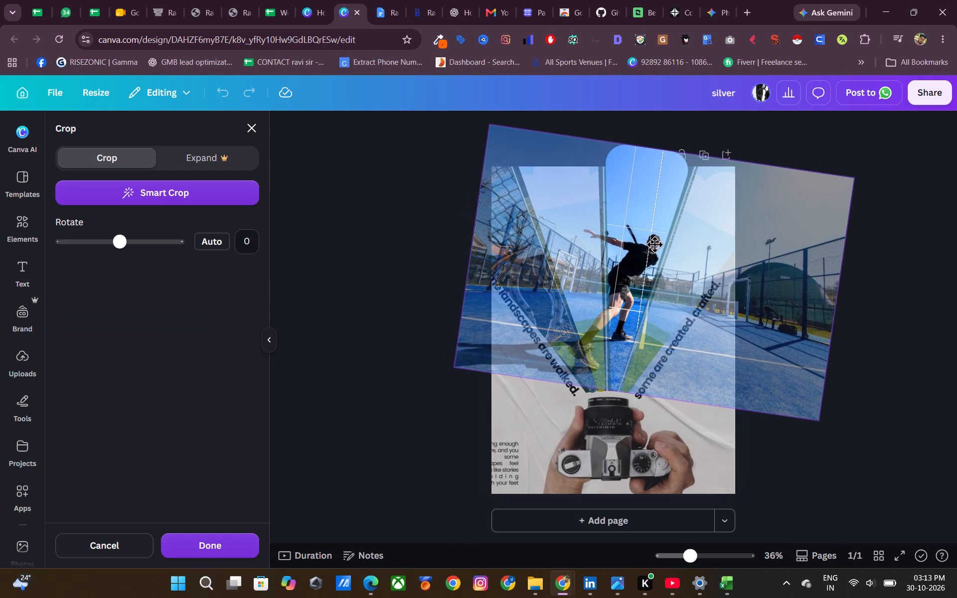
pyautogui.moveTo(654, 244); pyautogui.dragTo(658, 243)
pyautogui.click(338, 413)
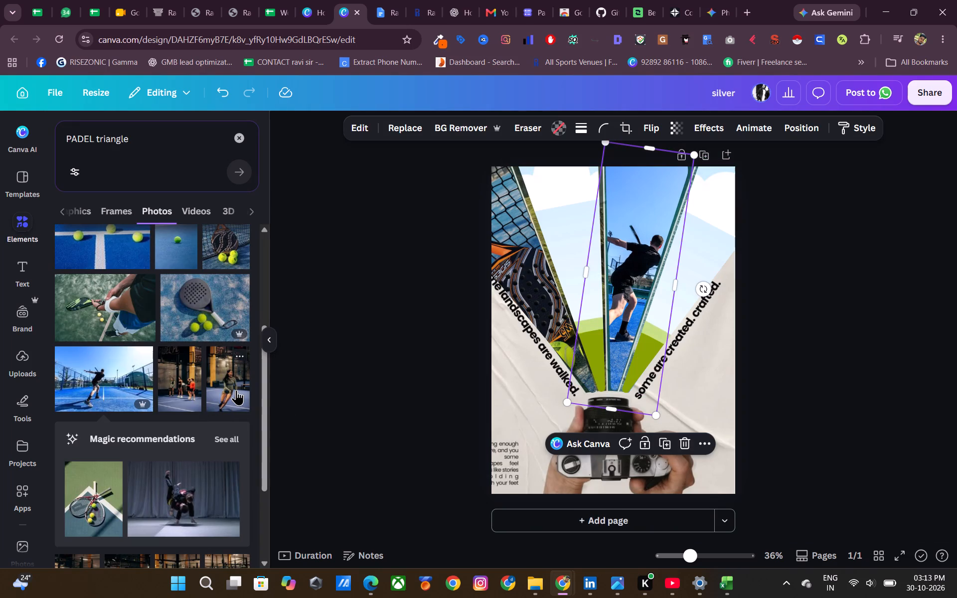
# Fill the second triangle frame with the photo of the woman playing on the indoor court.
pyautogui.moveTo(234, 390); pyautogui.dragTo(423, 320)
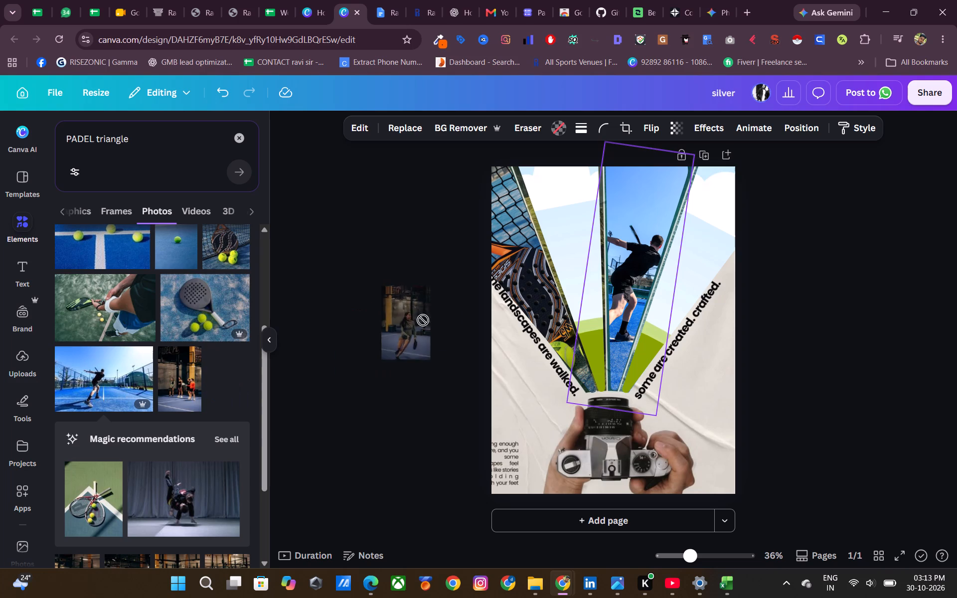
pyautogui.moveTo(423, 320); pyautogui.dragTo(550, 227)
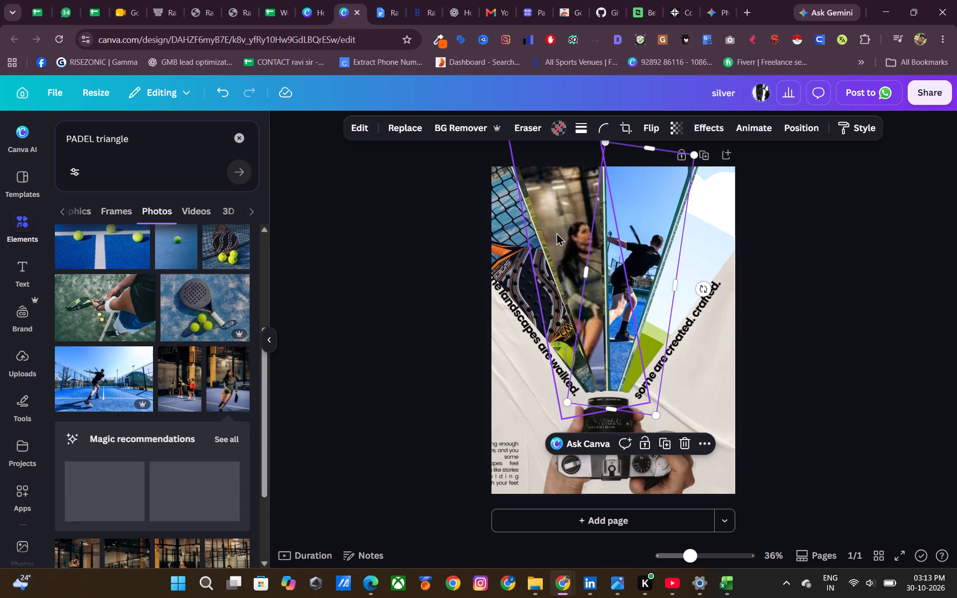
pyautogui.click(394, 307)
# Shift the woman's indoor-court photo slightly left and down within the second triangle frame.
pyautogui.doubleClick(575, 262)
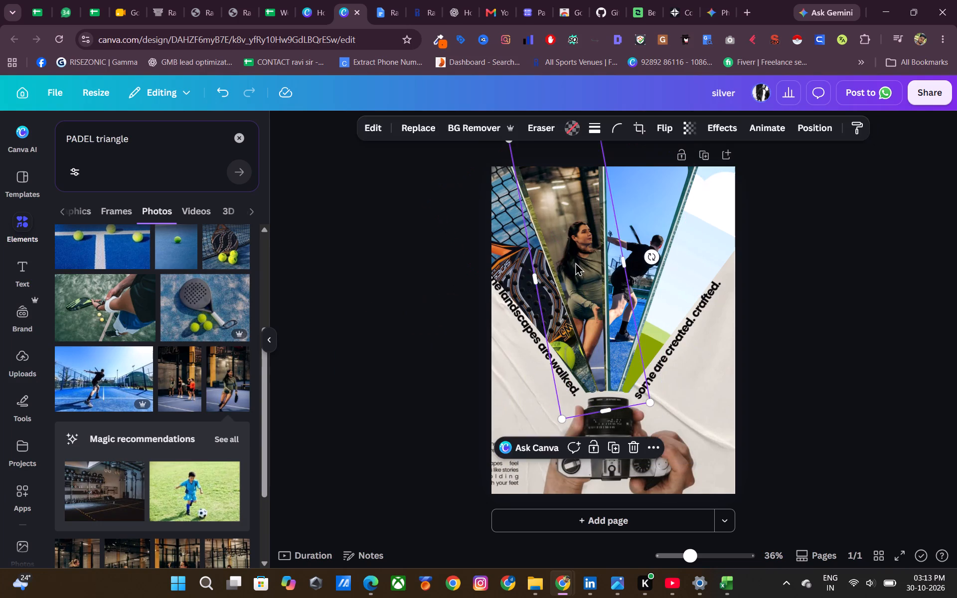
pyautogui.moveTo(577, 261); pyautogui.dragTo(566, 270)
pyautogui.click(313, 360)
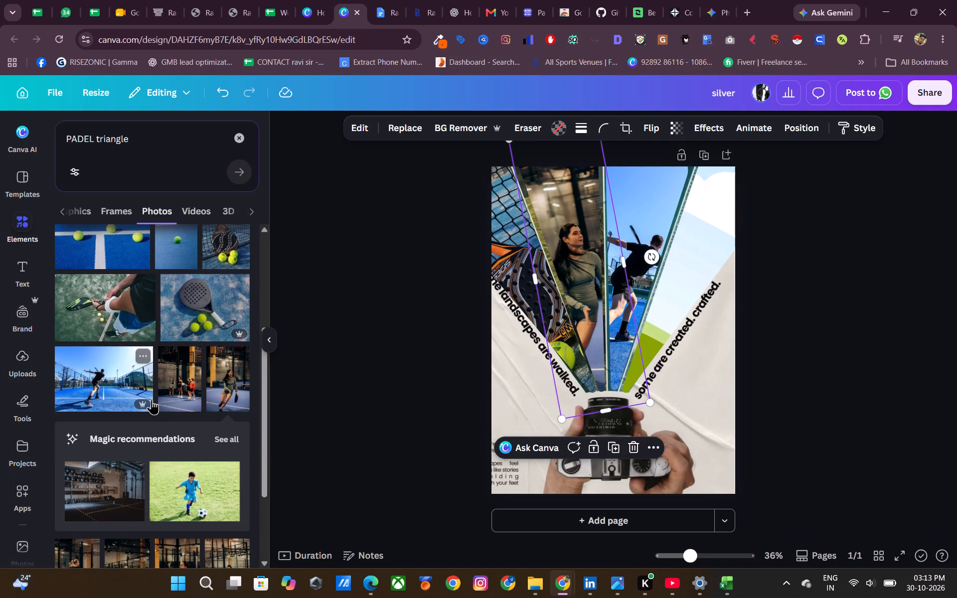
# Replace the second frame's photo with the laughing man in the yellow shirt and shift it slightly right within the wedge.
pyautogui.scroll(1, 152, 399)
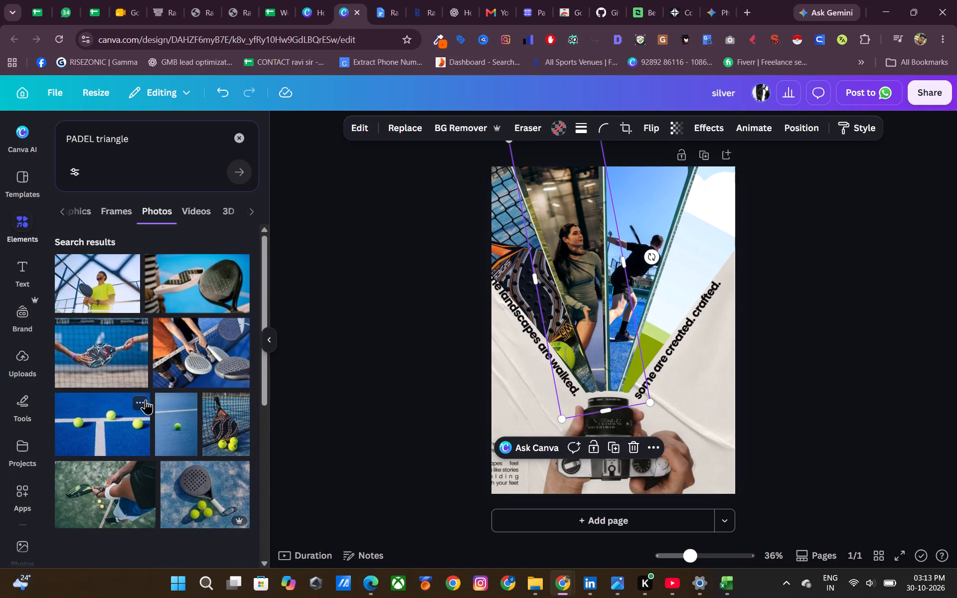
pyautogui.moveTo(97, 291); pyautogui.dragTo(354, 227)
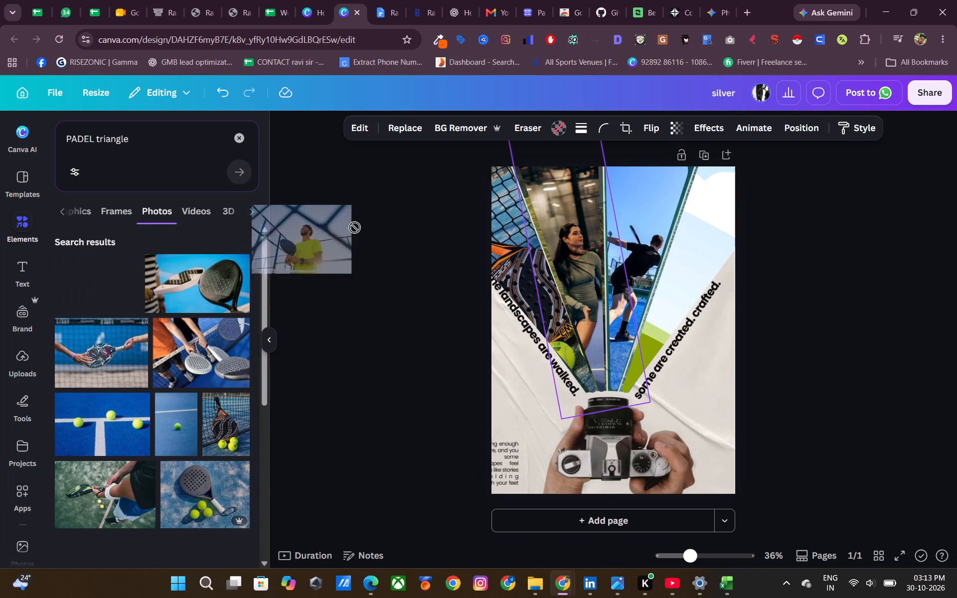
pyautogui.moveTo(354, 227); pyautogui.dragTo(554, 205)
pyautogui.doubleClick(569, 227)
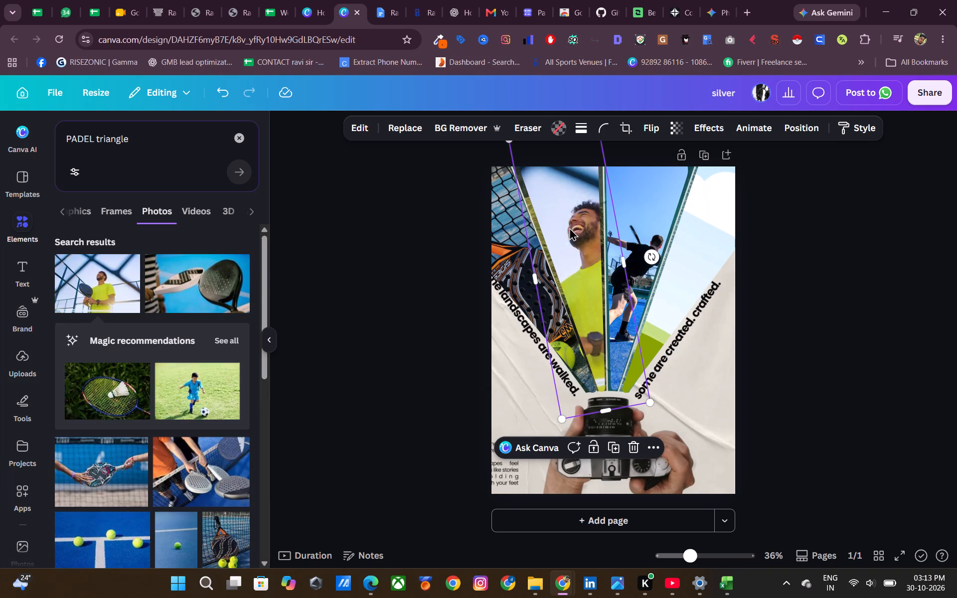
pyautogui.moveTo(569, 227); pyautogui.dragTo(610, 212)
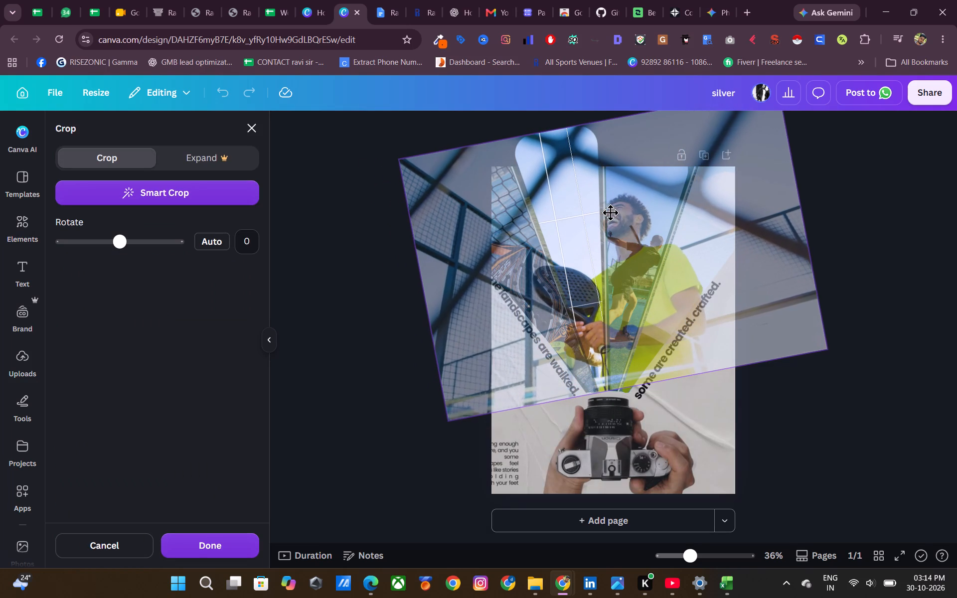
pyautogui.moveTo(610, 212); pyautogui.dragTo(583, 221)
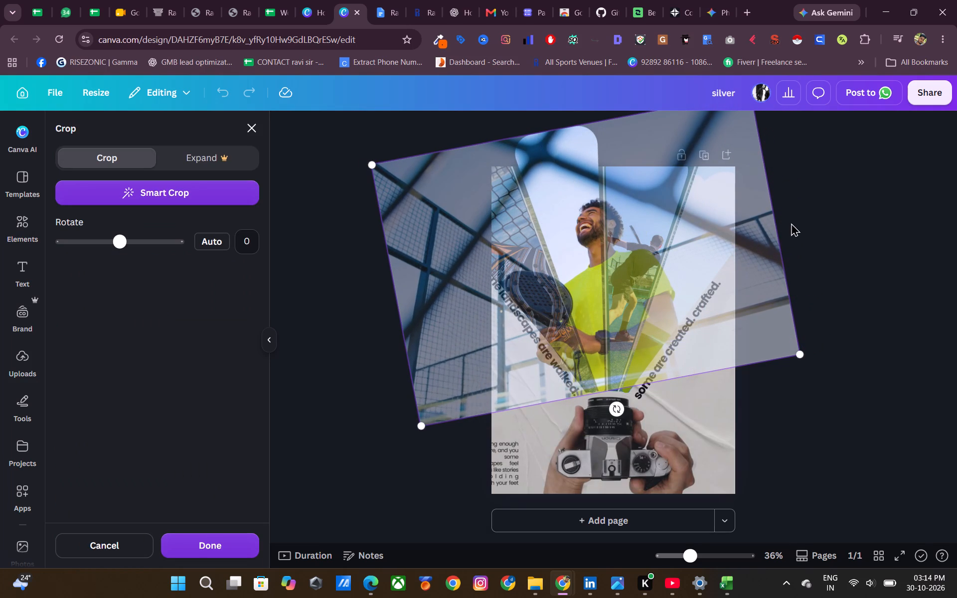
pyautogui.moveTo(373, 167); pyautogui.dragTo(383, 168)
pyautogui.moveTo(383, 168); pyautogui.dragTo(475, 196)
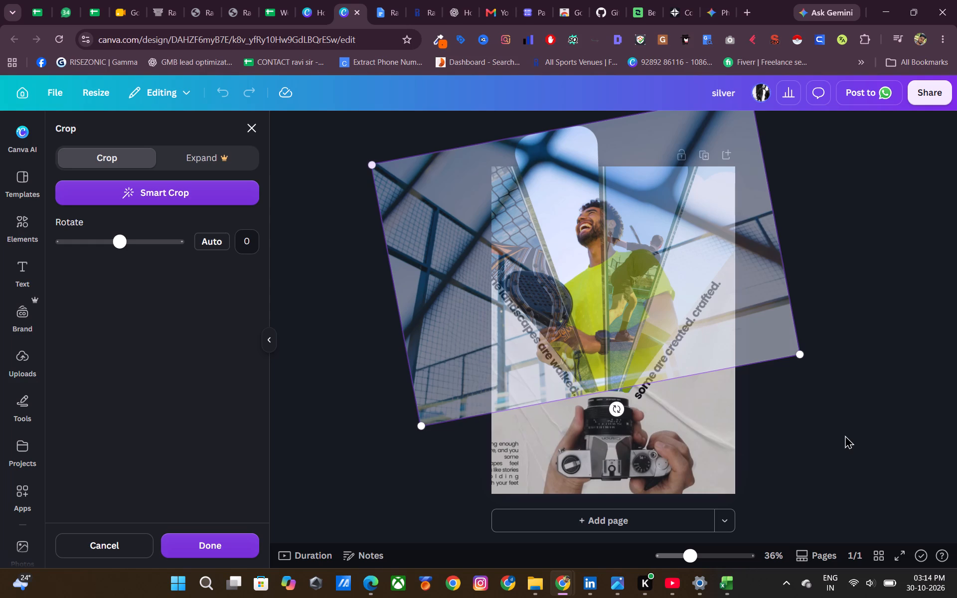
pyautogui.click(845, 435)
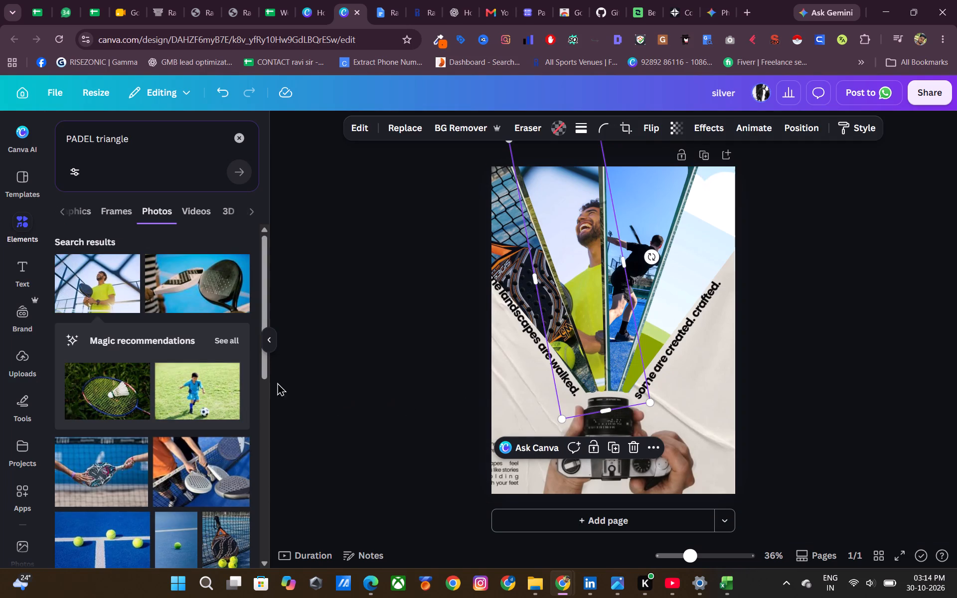
# Fill the second triangle frame with the indoor-court photo of the player in white and shift it right within the wedge.
pyautogui.scroll(-1, 188, 374)
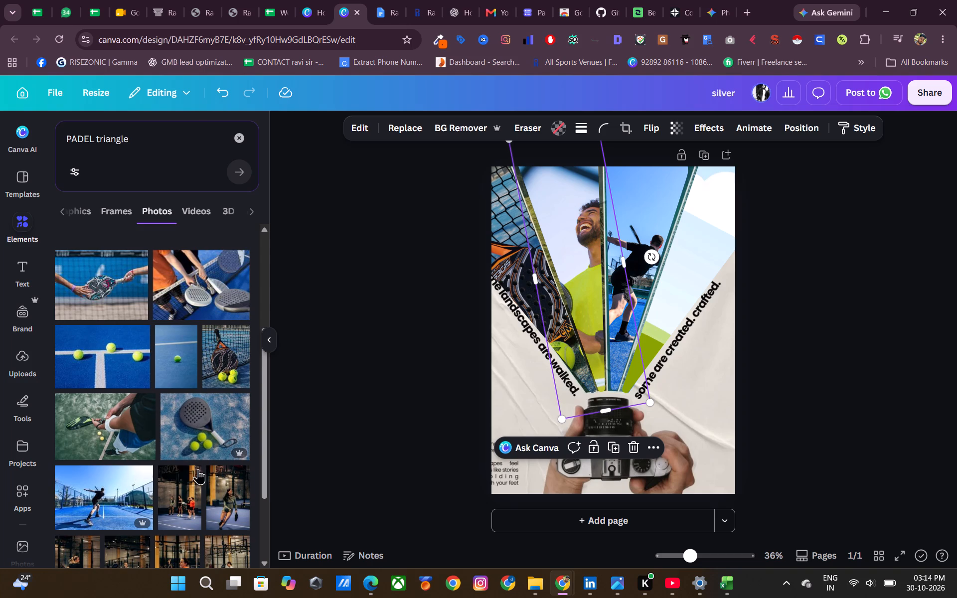
pyautogui.scroll(-1, 193, 503)
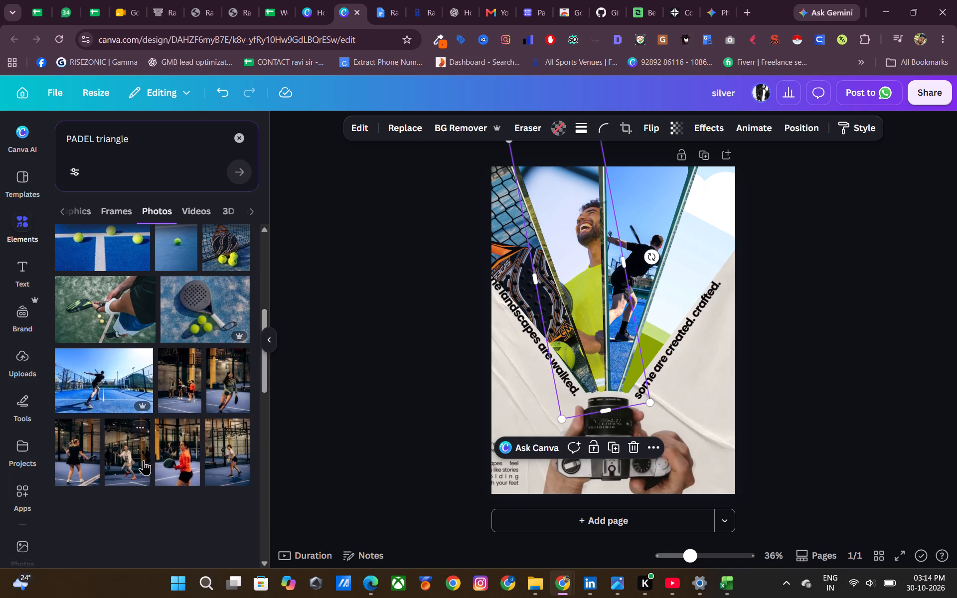
pyautogui.moveTo(123, 465); pyautogui.dragTo(566, 232)
pyautogui.doubleClick(571, 255)
pyautogui.moveTo(569, 255); pyautogui.dragTo(584, 248)
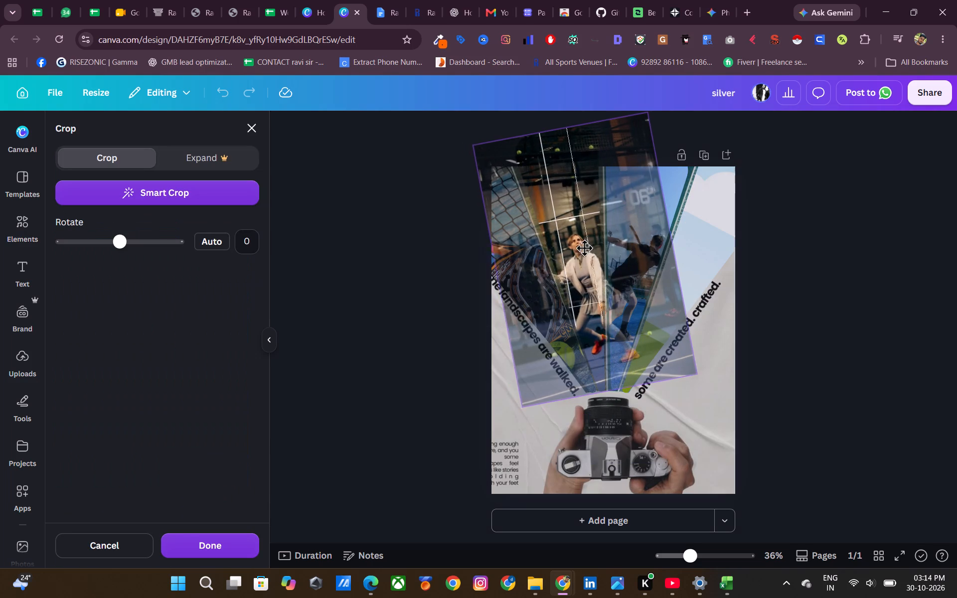
pyautogui.moveTo(584, 248); pyautogui.dragTo(596, 244)
pyautogui.click(330, 333)
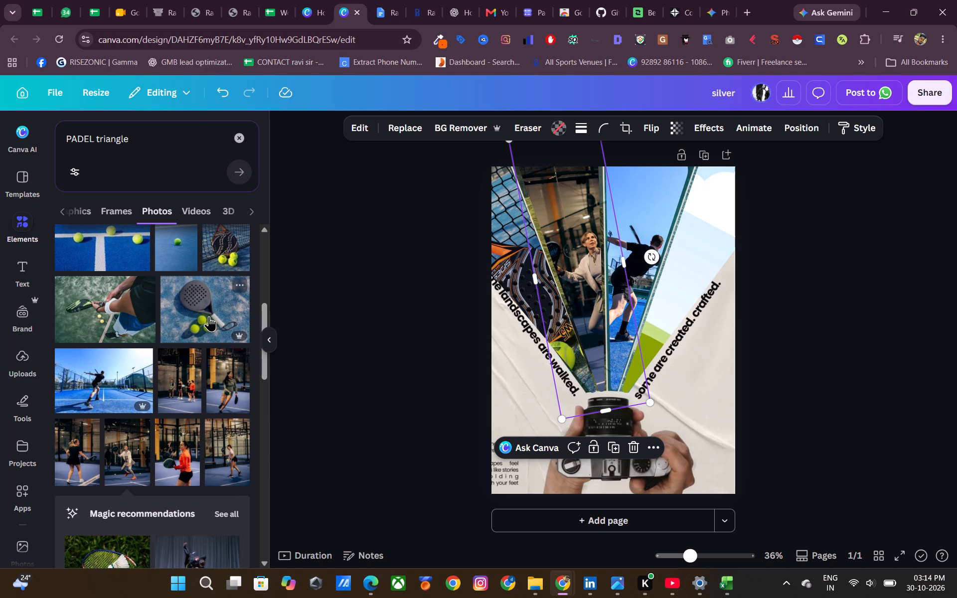
# Fill the rightmost triangle frame with the photo of the racket and three balls by the net and nudge its crop slightly right.
pyautogui.moveTo(222, 239); pyautogui.dragTo(373, 234)
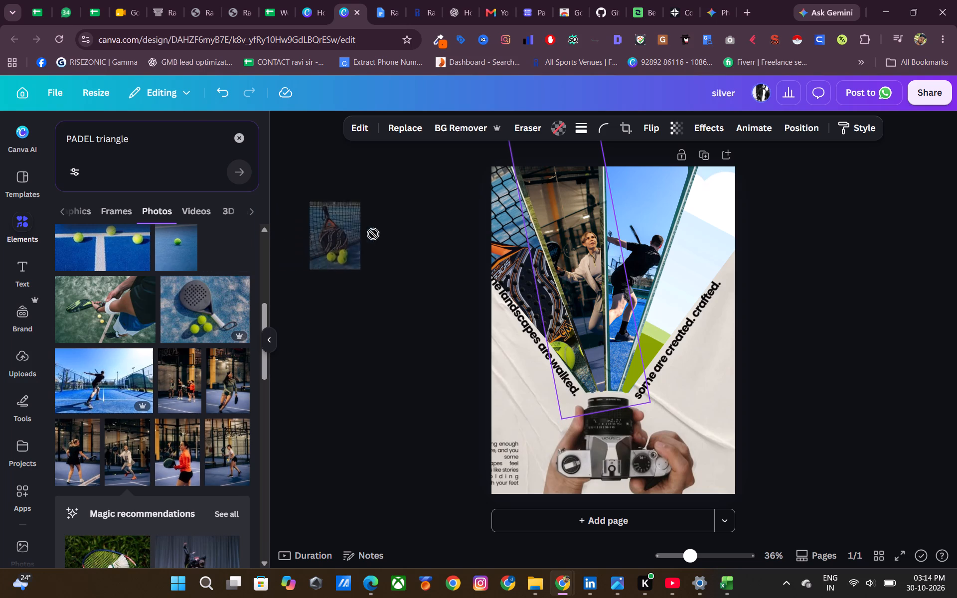
pyautogui.moveTo(373, 234); pyautogui.dragTo(686, 244)
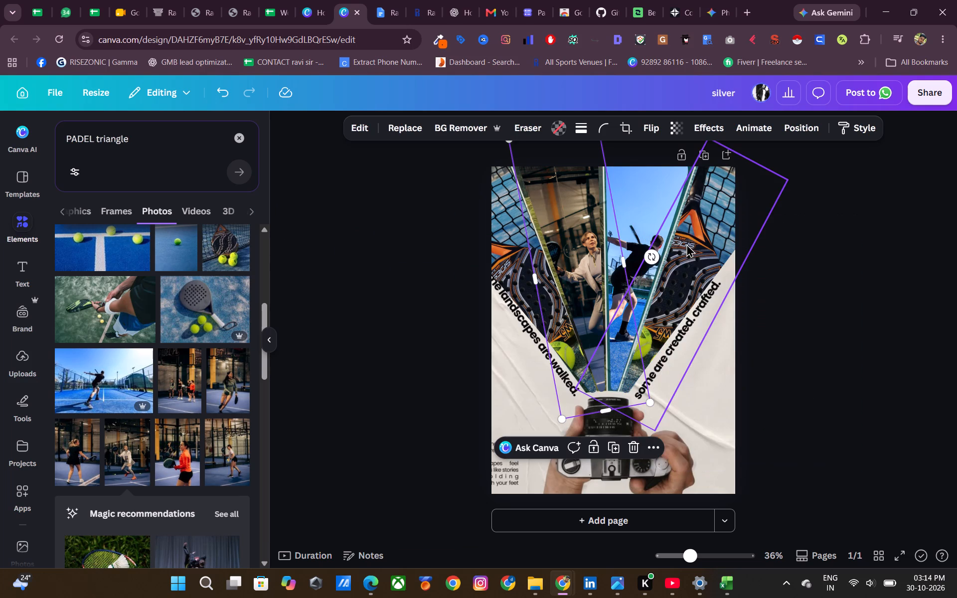
pyautogui.doubleClick(696, 261)
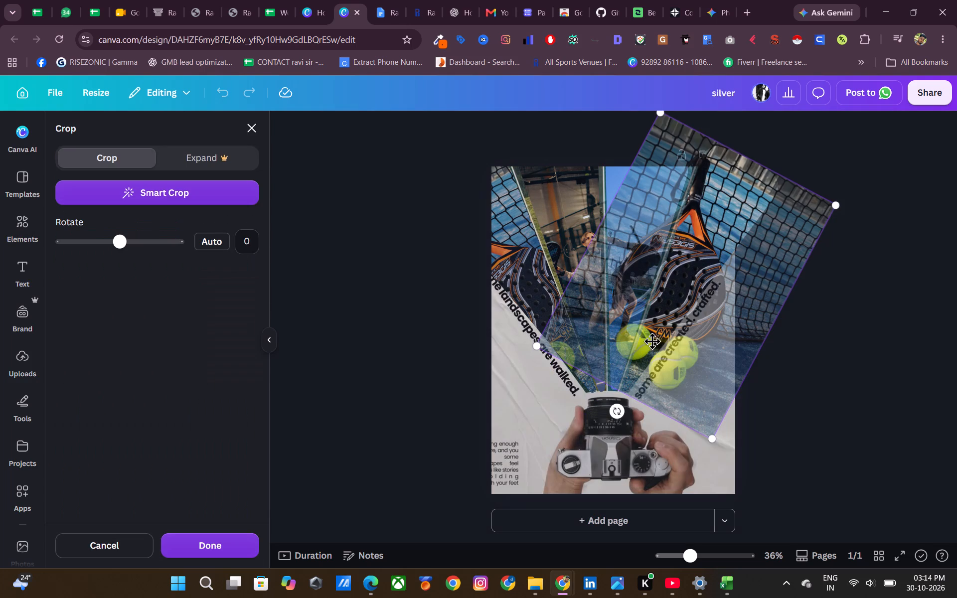
pyautogui.moveTo(667, 310); pyautogui.dragTo(704, 244)
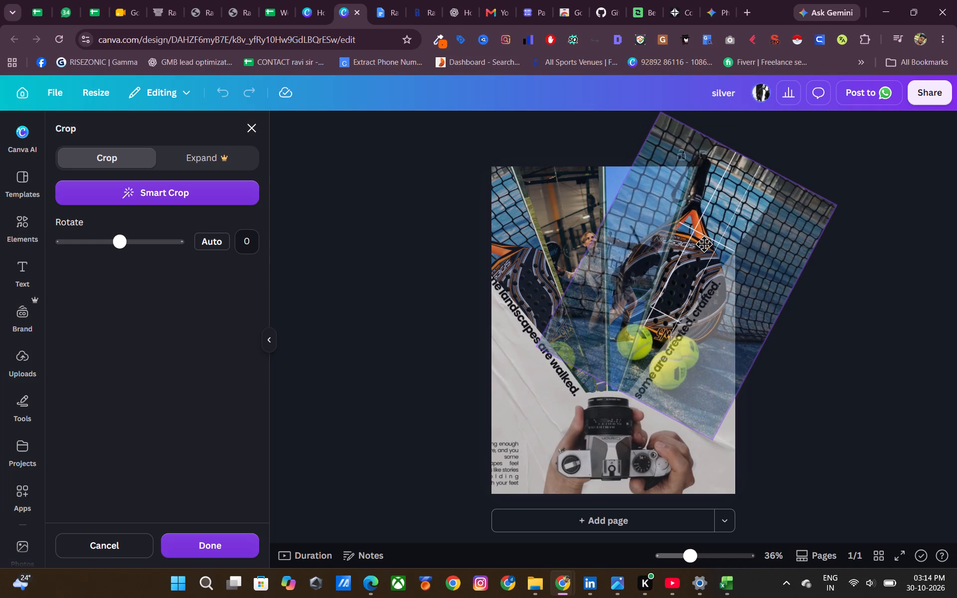
pyautogui.moveTo(704, 244); pyautogui.dragTo(709, 241)
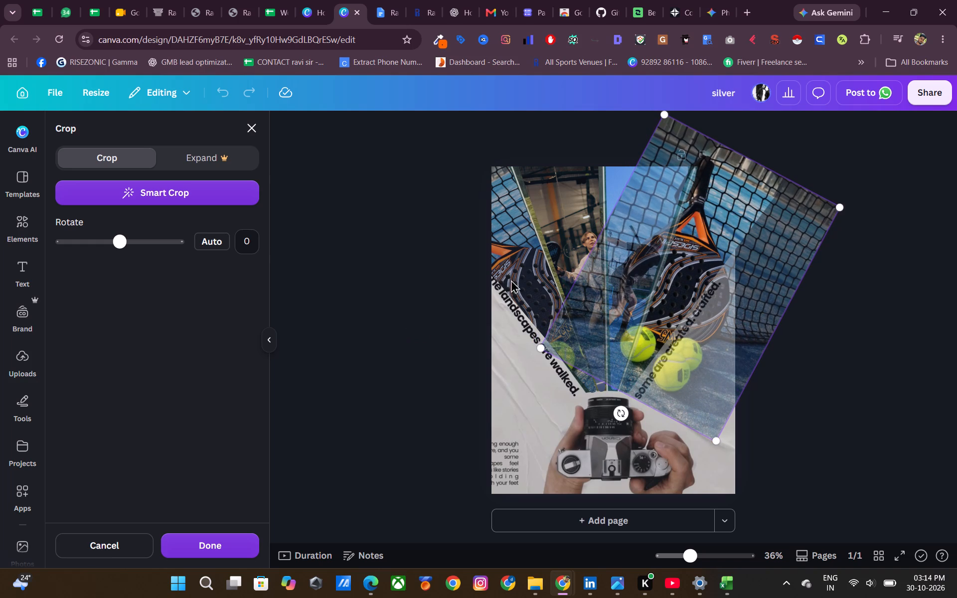
pyautogui.click(347, 295)
pyautogui.click(846, 299)
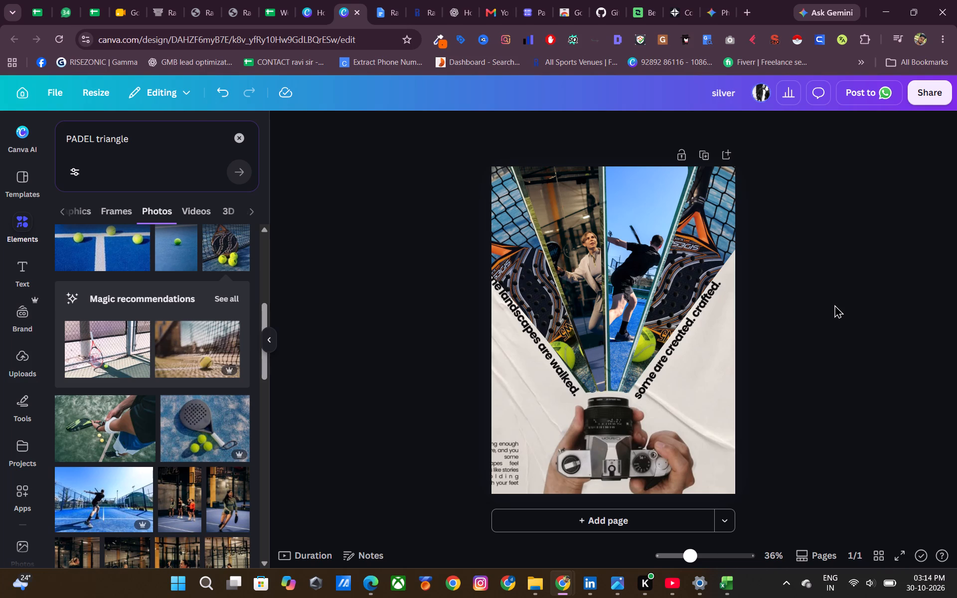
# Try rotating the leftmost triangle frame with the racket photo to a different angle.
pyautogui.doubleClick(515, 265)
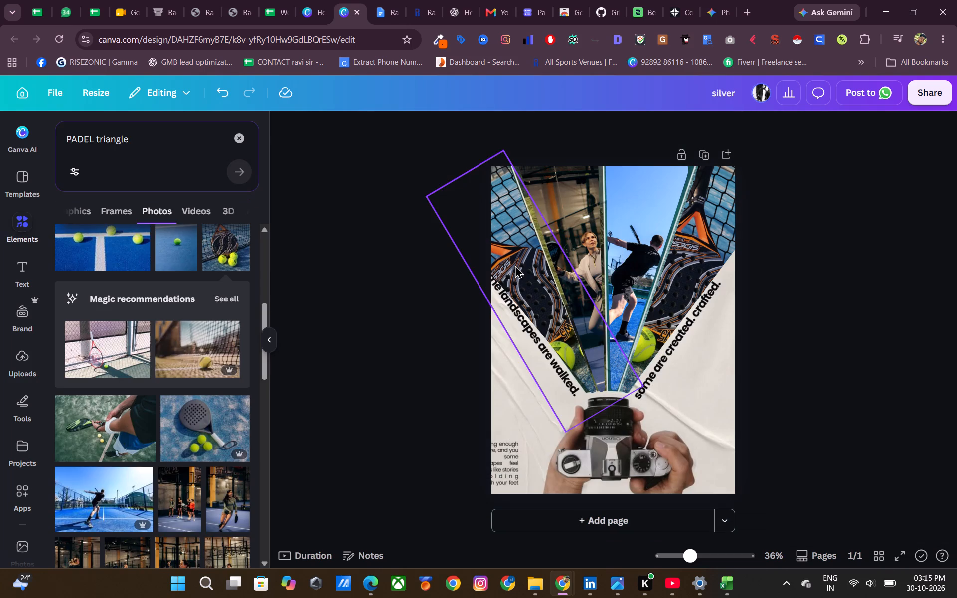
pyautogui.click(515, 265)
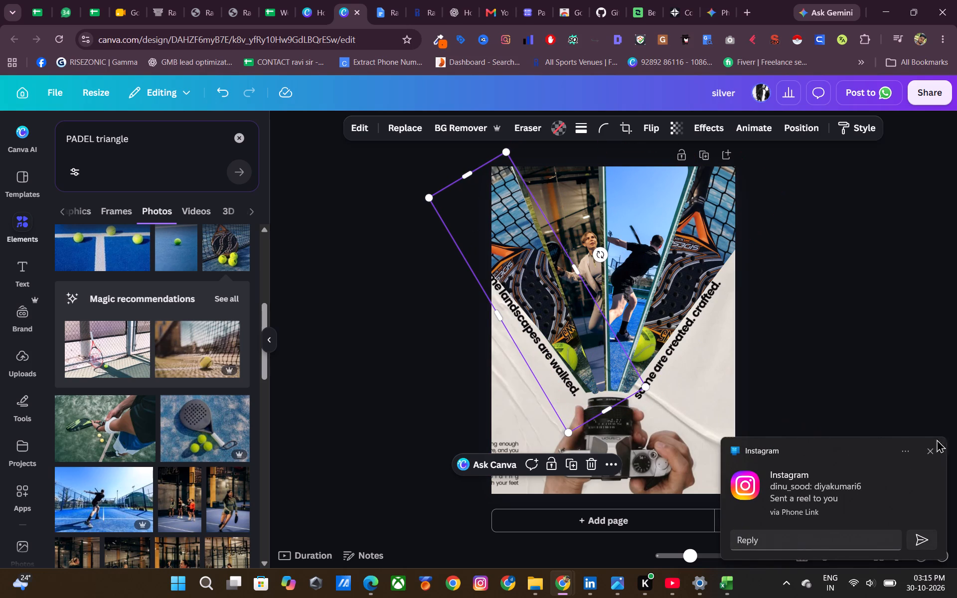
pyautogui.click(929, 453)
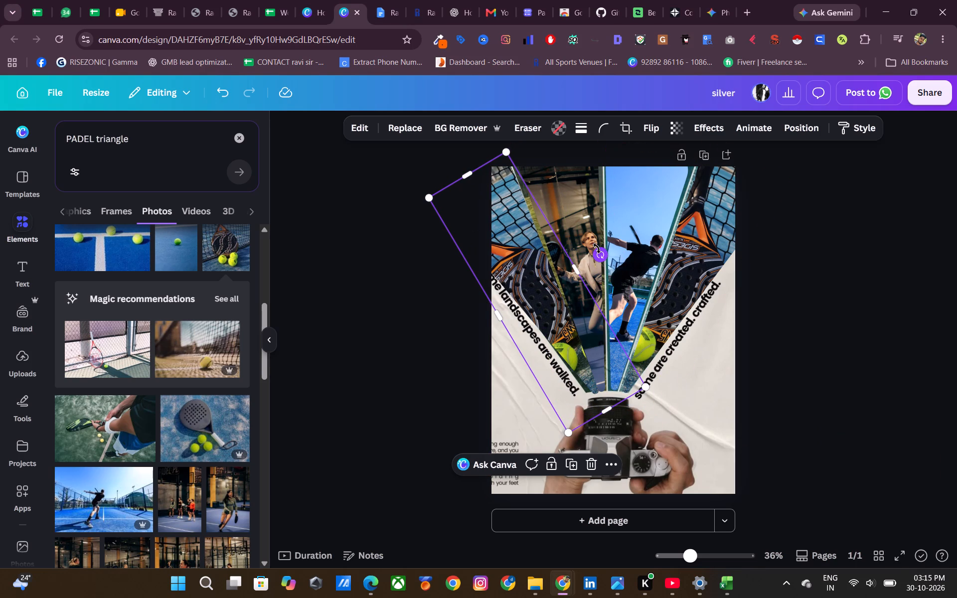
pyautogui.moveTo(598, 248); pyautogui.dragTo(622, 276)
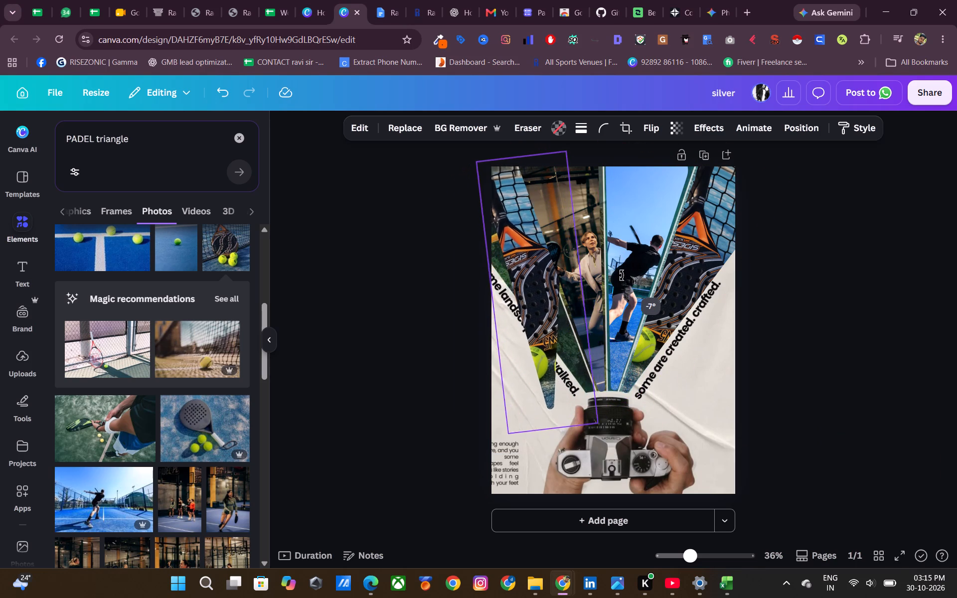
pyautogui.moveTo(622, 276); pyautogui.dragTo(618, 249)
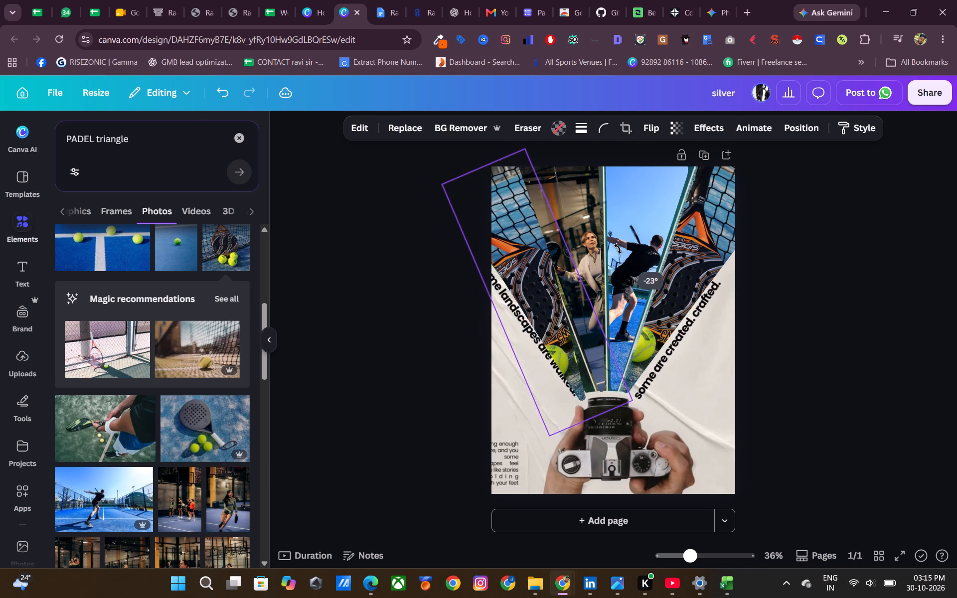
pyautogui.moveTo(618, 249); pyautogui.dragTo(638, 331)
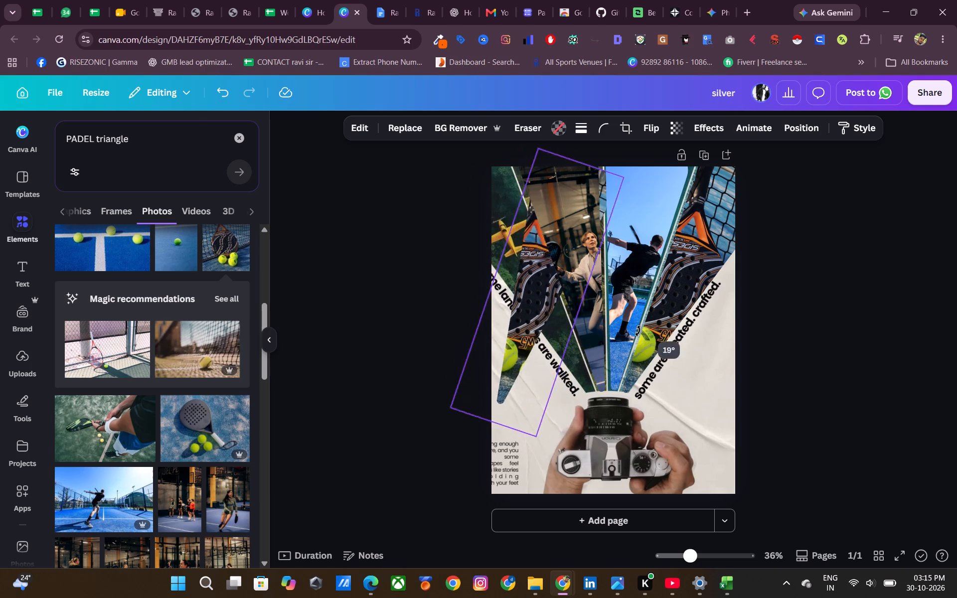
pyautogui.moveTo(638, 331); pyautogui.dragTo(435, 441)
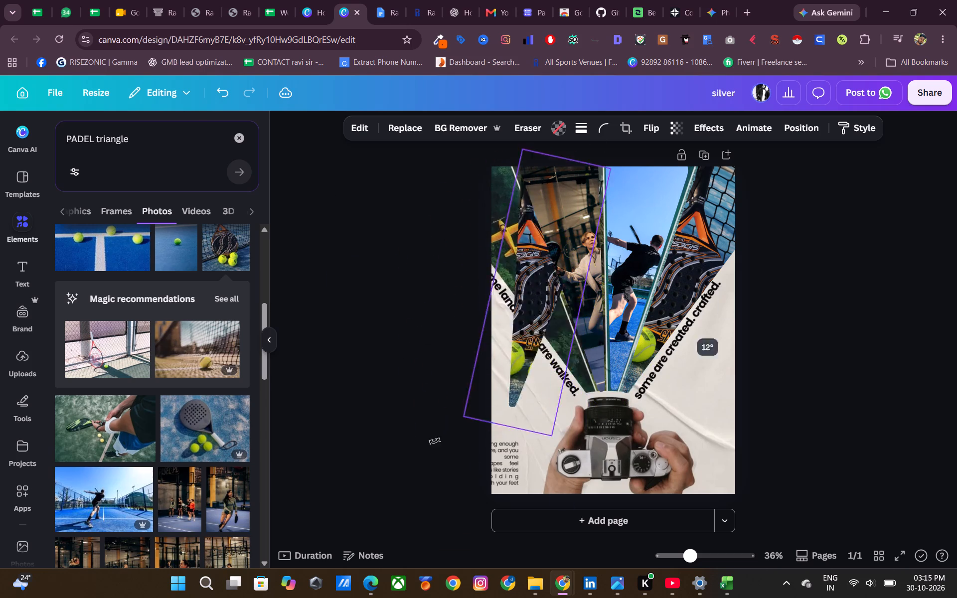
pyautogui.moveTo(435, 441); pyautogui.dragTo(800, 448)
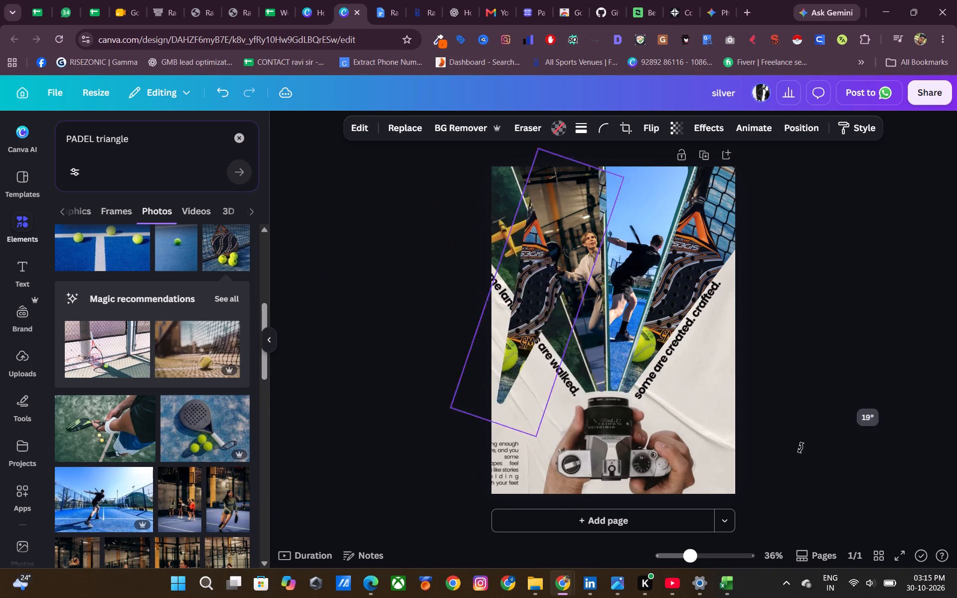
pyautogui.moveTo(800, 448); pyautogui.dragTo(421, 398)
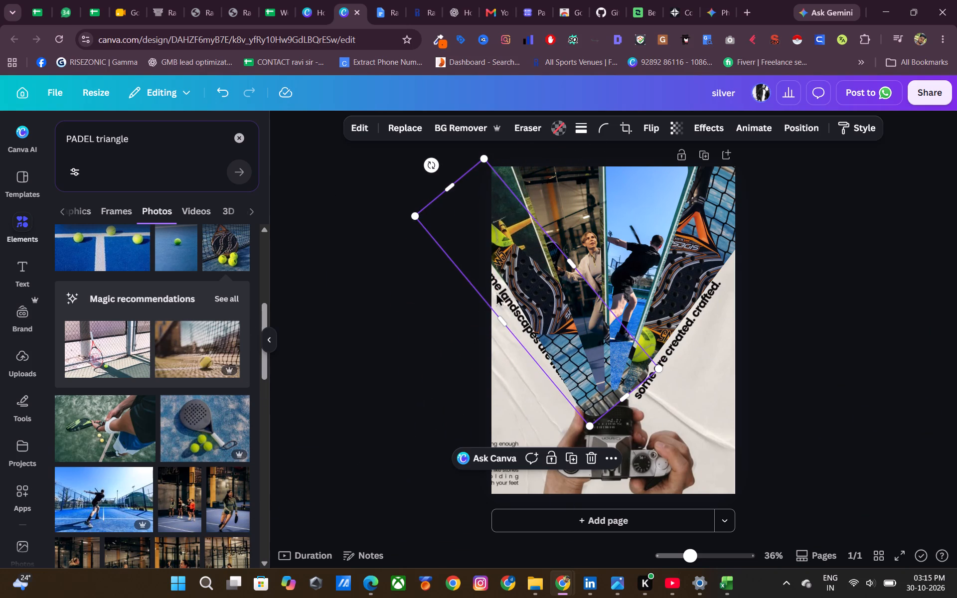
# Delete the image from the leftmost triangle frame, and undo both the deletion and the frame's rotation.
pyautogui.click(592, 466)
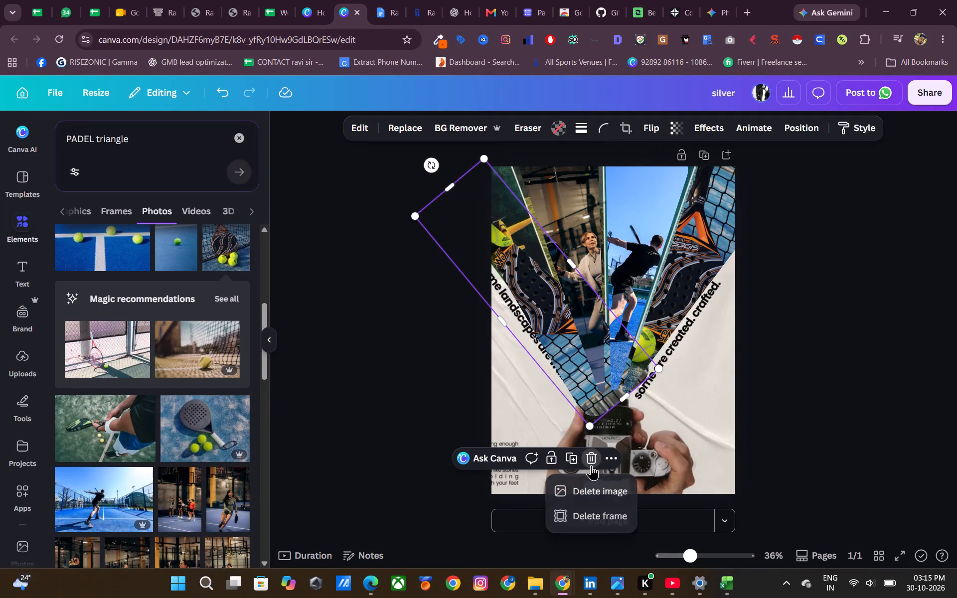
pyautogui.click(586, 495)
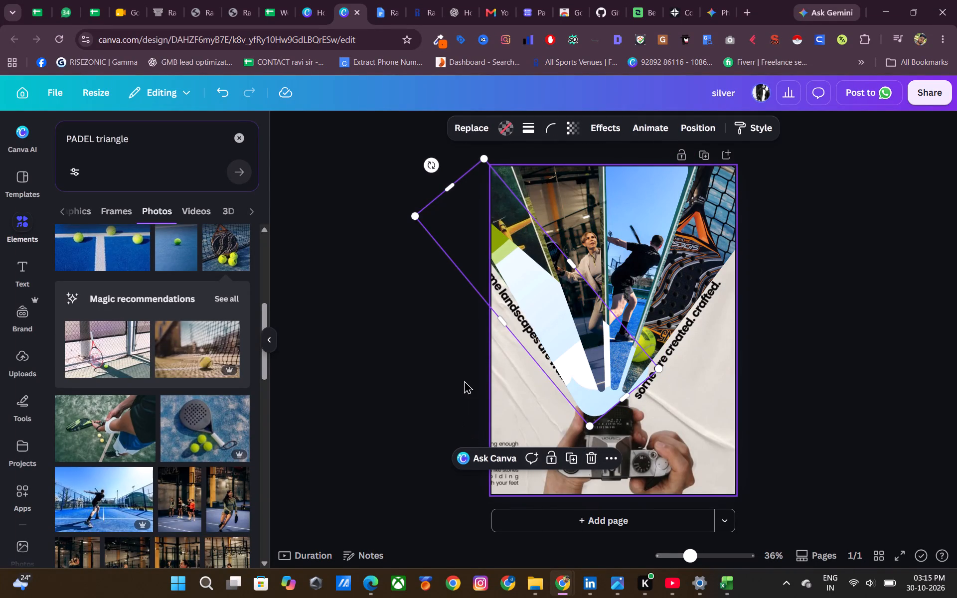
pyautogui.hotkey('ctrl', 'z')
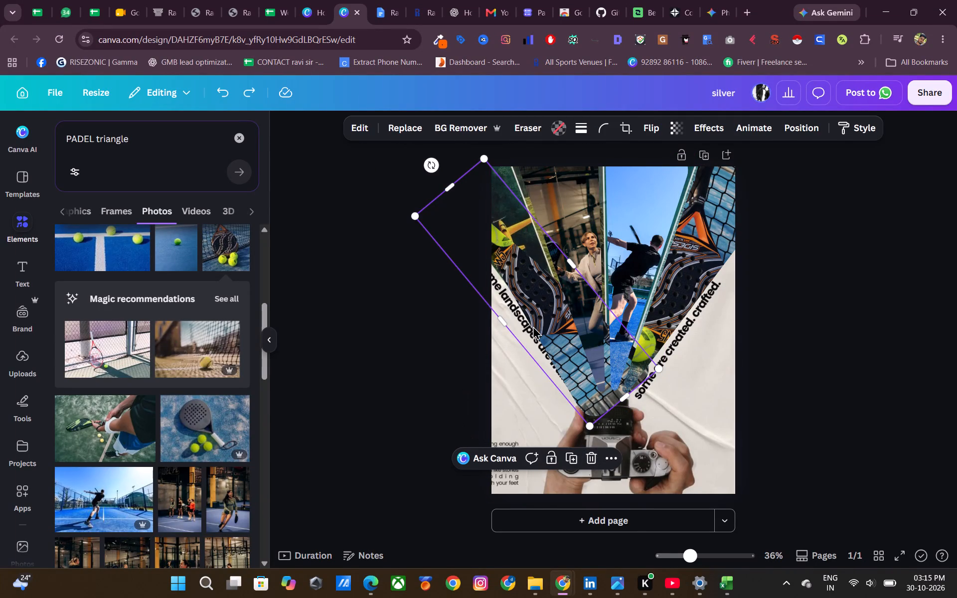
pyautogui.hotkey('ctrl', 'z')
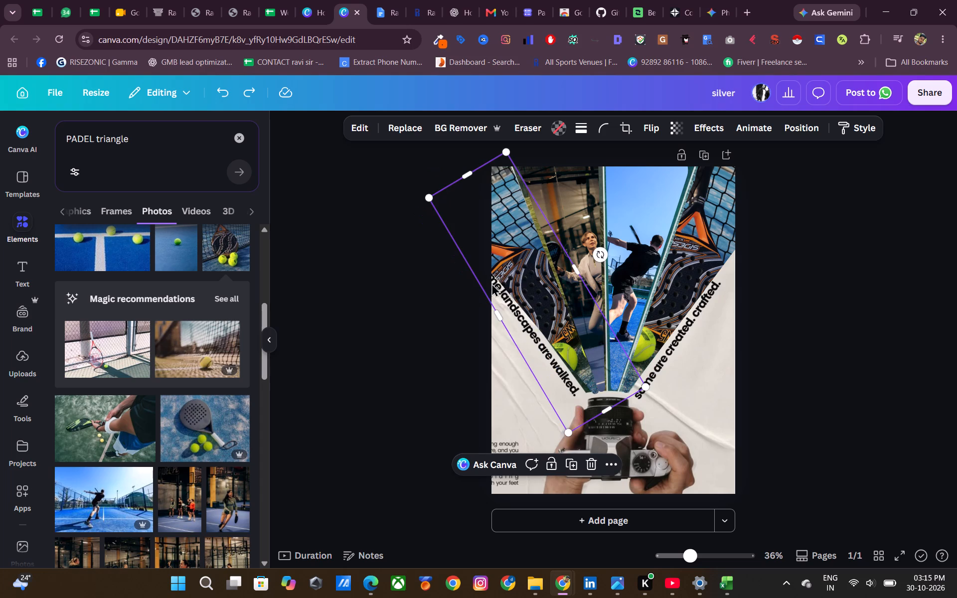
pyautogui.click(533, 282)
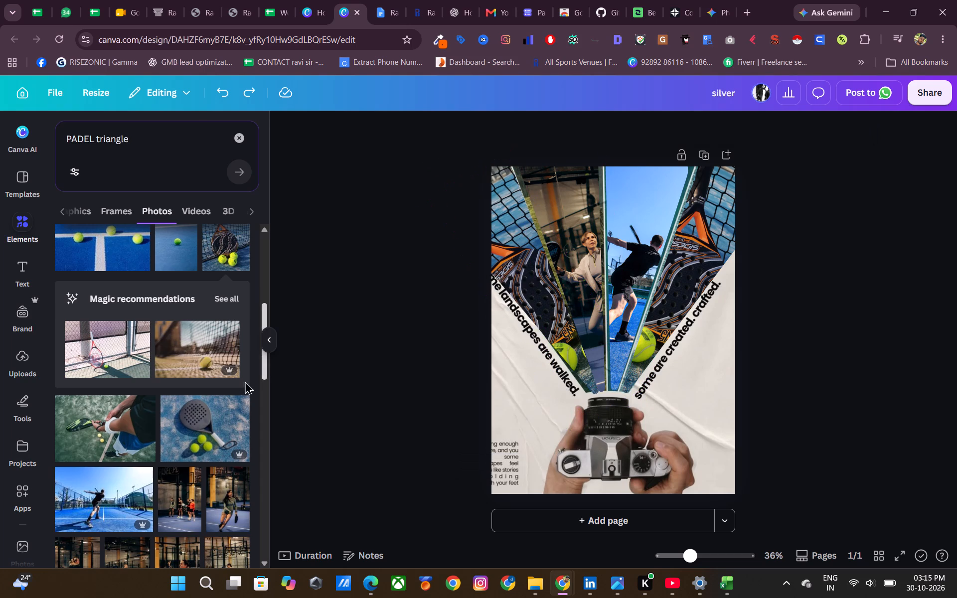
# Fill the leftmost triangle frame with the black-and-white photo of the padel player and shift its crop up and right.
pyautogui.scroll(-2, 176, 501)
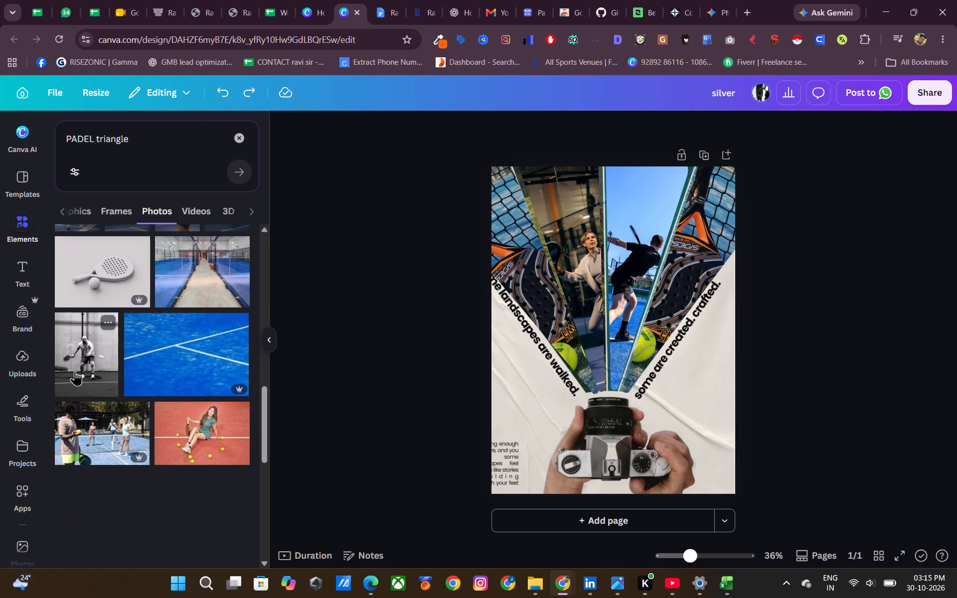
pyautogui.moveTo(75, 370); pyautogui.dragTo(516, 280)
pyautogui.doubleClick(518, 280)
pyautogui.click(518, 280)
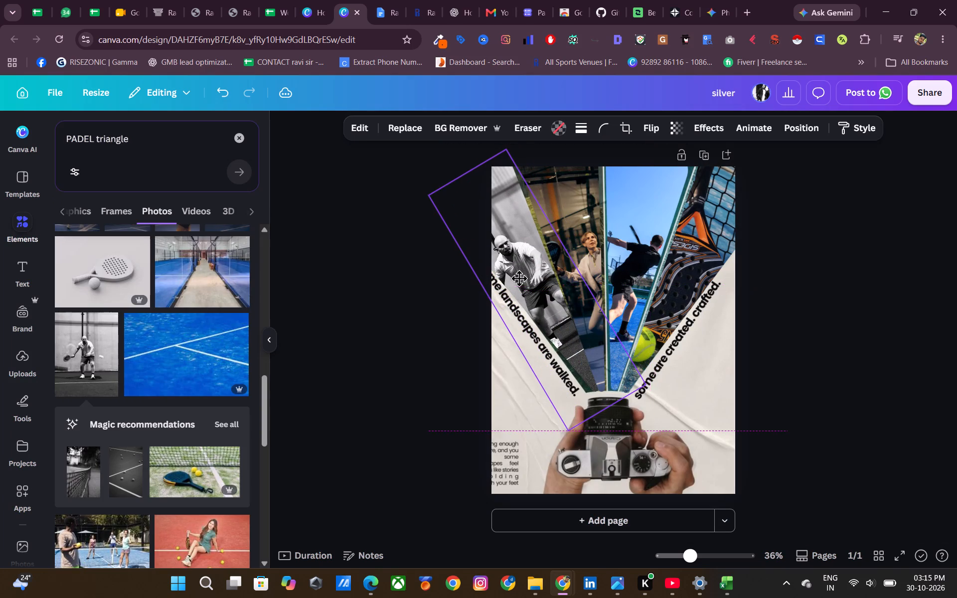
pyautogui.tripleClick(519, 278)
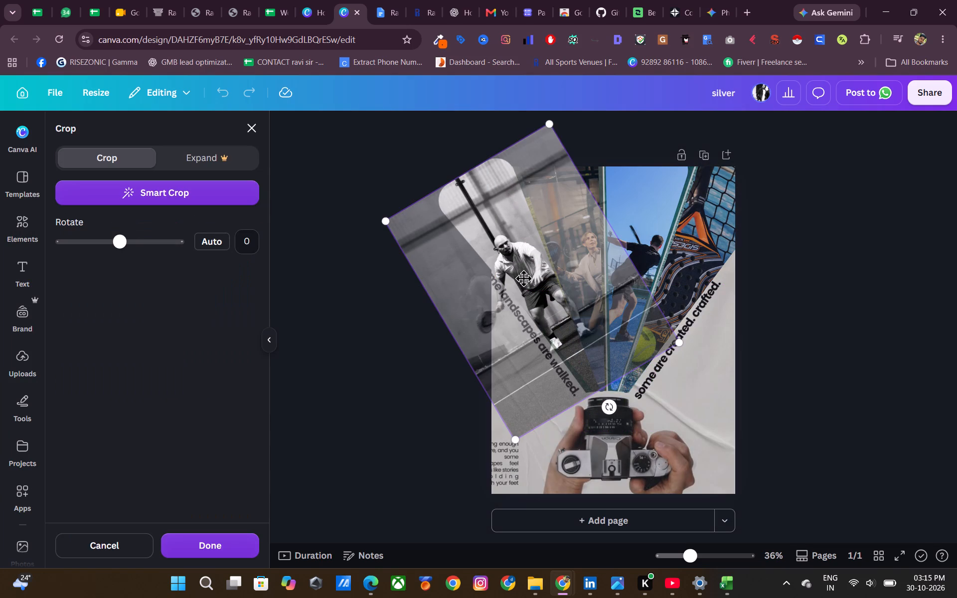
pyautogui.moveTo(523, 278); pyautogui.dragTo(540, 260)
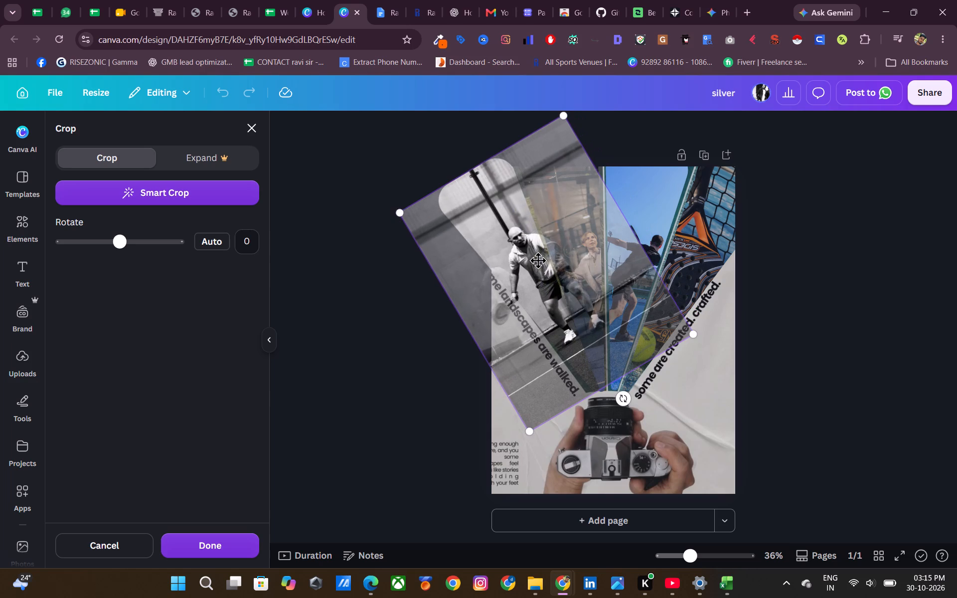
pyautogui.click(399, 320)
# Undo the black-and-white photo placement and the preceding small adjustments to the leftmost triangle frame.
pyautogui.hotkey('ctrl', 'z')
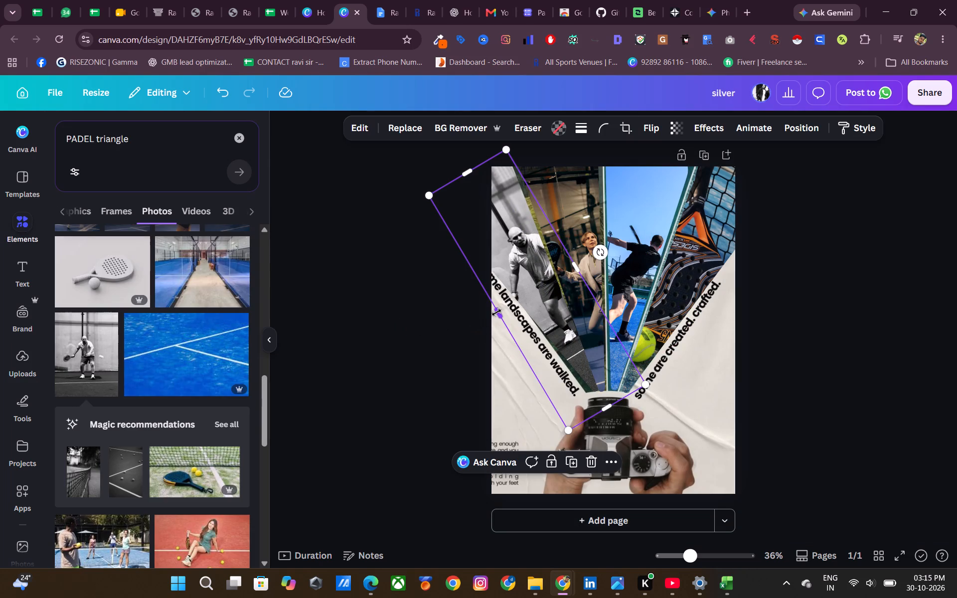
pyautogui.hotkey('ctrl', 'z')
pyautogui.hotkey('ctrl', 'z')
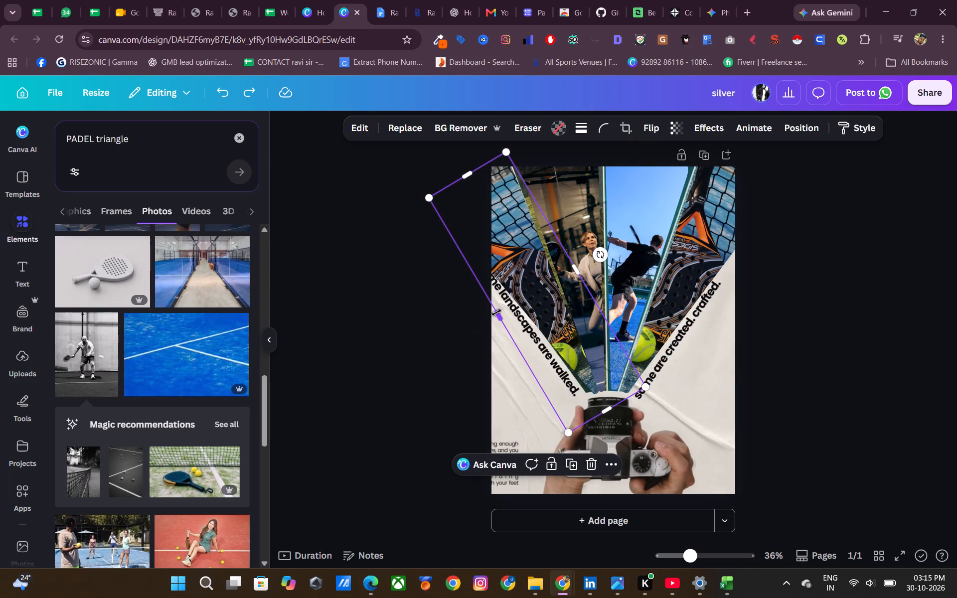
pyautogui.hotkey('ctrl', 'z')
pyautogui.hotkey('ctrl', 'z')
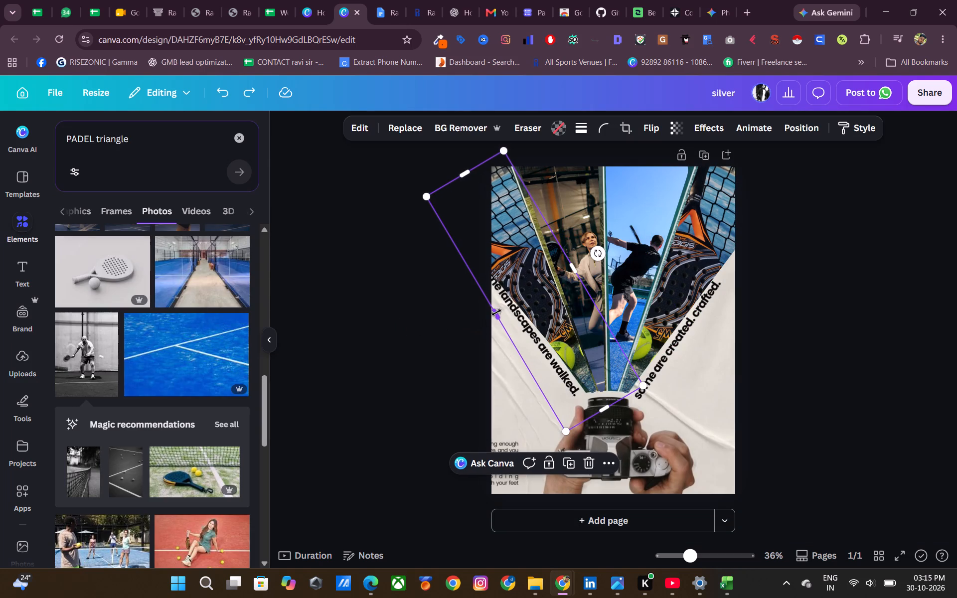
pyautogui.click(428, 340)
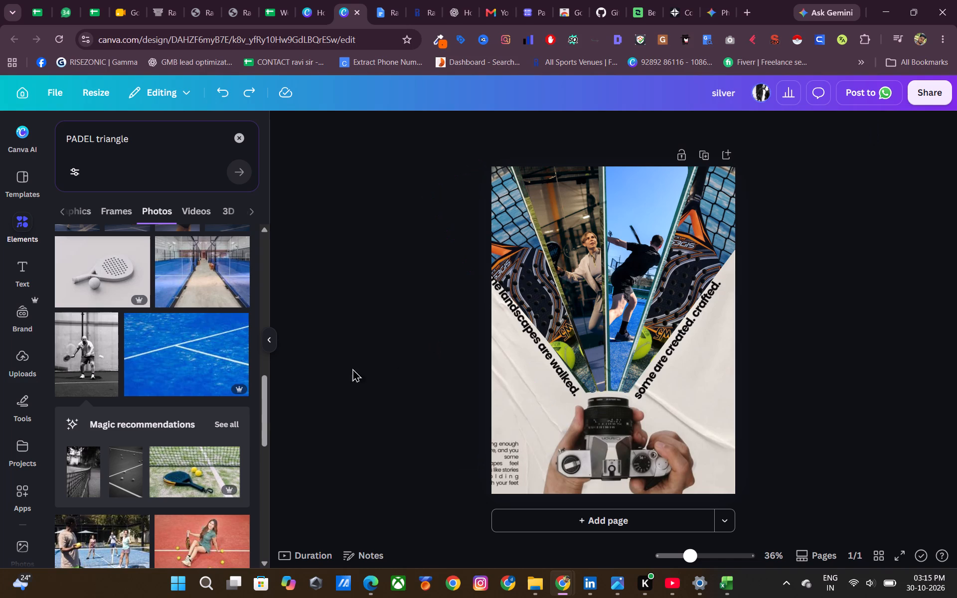
# Fill the leftmost triangle frame with the photo of the player in a white cap and dark shirt on the blue court.
pyautogui.scroll(-2, 160, 509)
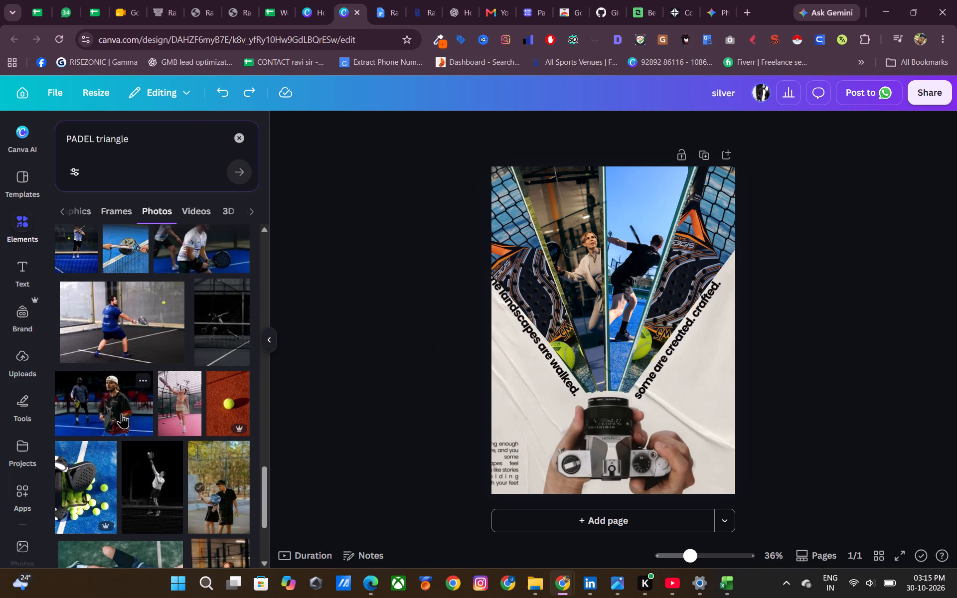
pyautogui.moveTo(122, 413); pyautogui.dragTo(522, 275)
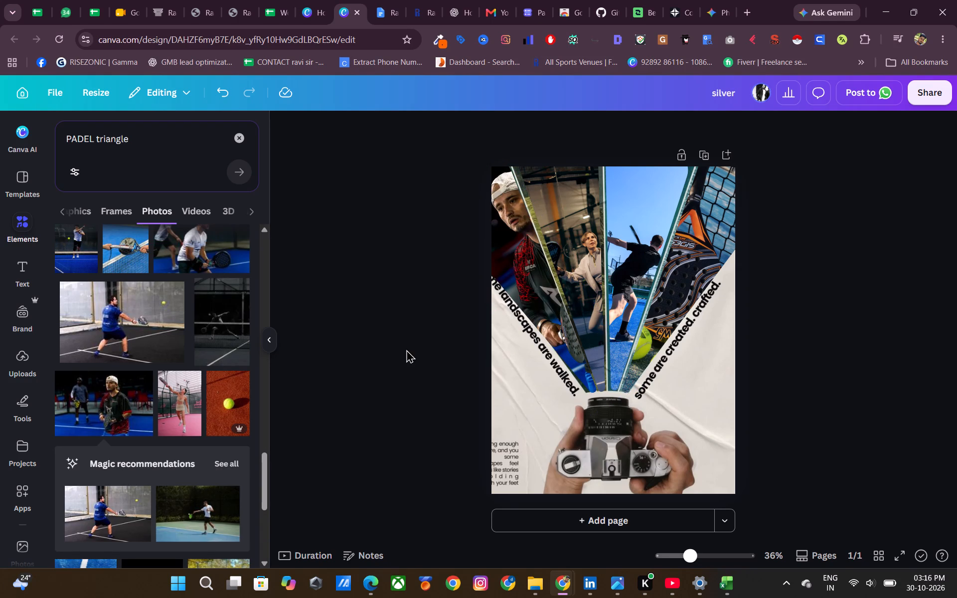
# Capture a screenshot of the whole poster page to the clipboard.
pyautogui.press('shift+super+s')
pyautogui.moveTo(487, 163); pyautogui.dragTo(736, 504)
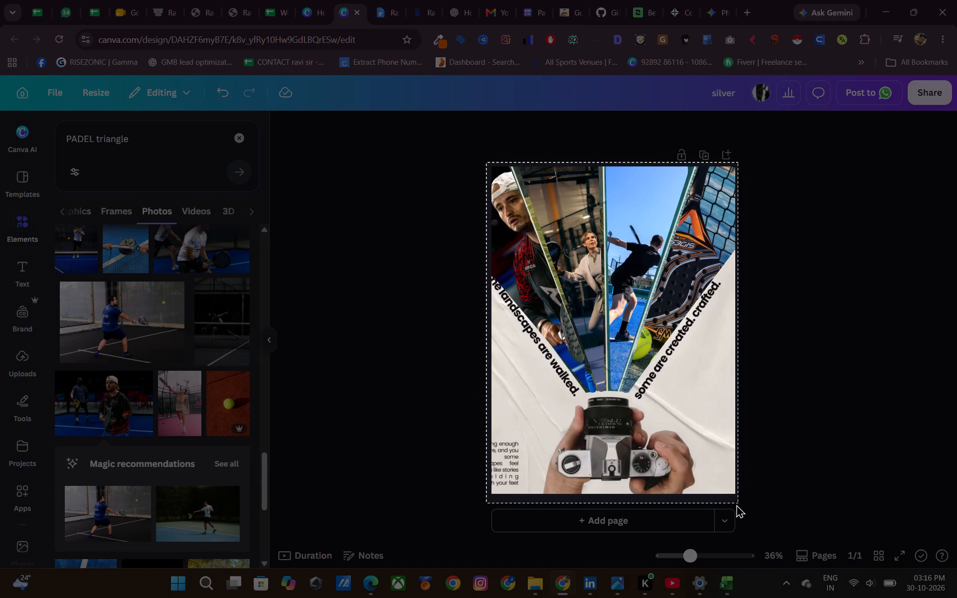
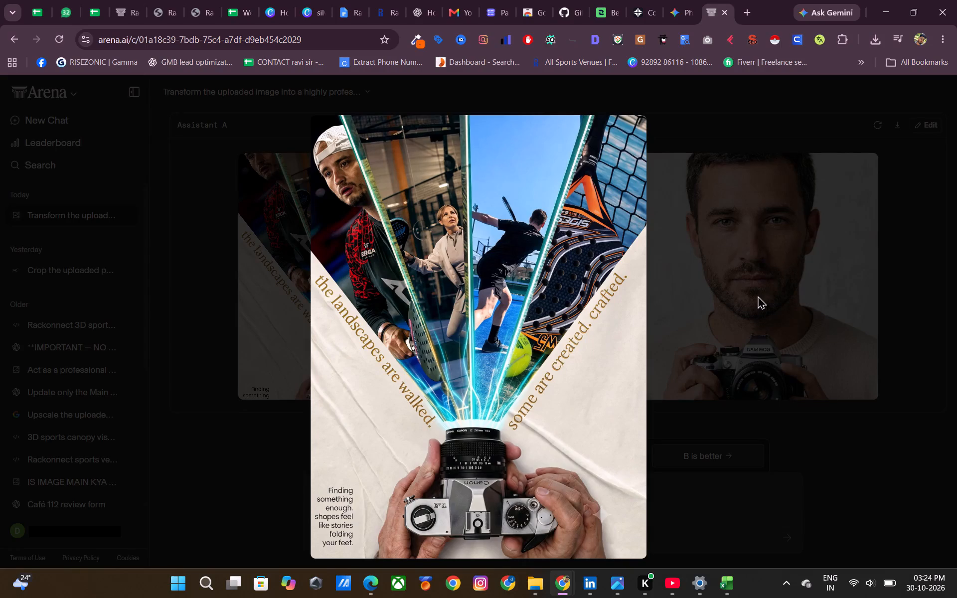
# Close the Arena image preview, switch to the Canva poster design, and slightly widen the photo of the woman player on both sides.
pyautogui.click(758, 296)
pyautogui.click(326, 3)
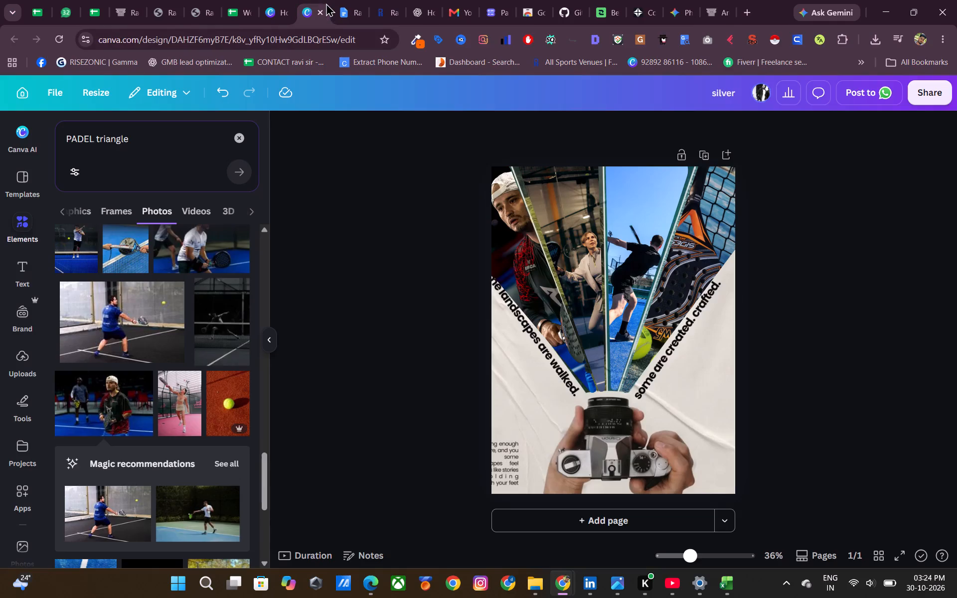
pyautogui.click(582, 273)
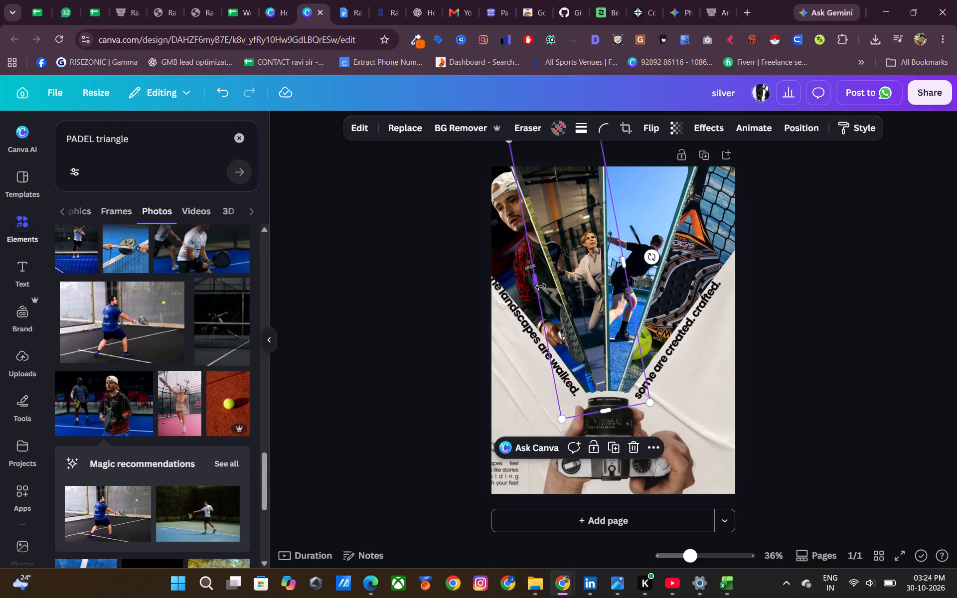
pyautogui.click(539, 287)
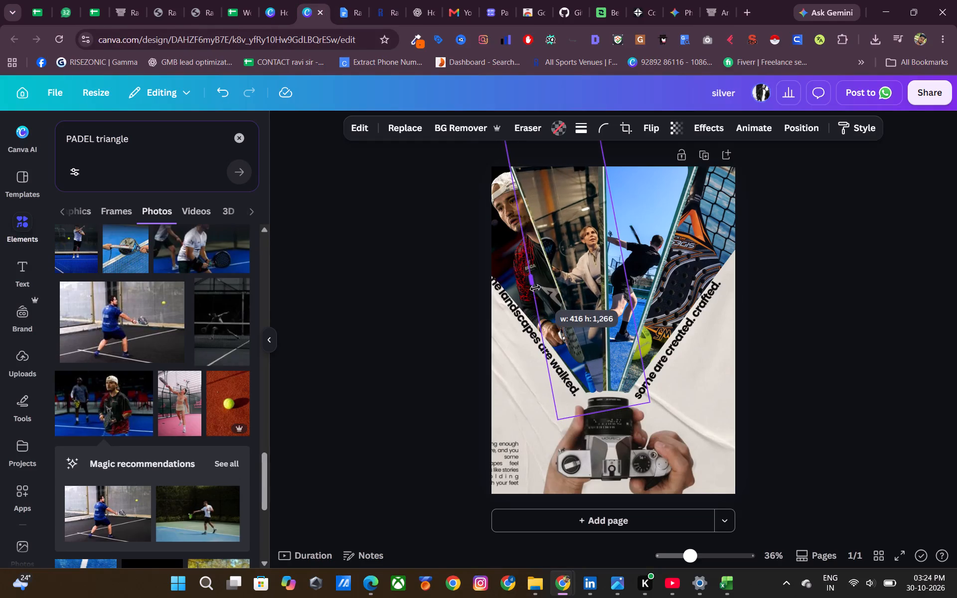
pyautogui.moveTo(625, 260); pyautogui.dragTo(629, 257)
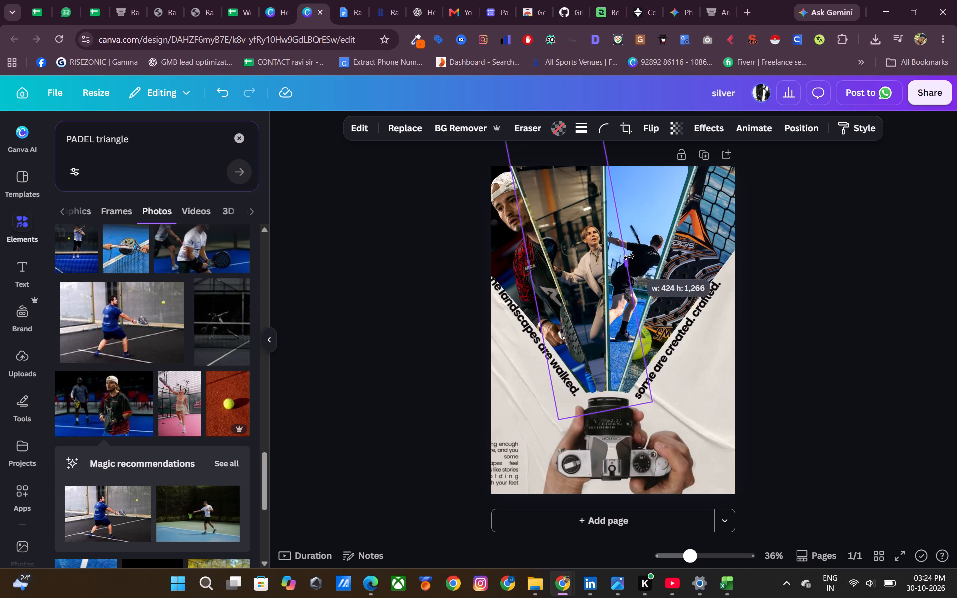
pyautogui.moveTo(629, 257); pyautogui.dragTo(630, 256)
pyautogui.click(532, 277)
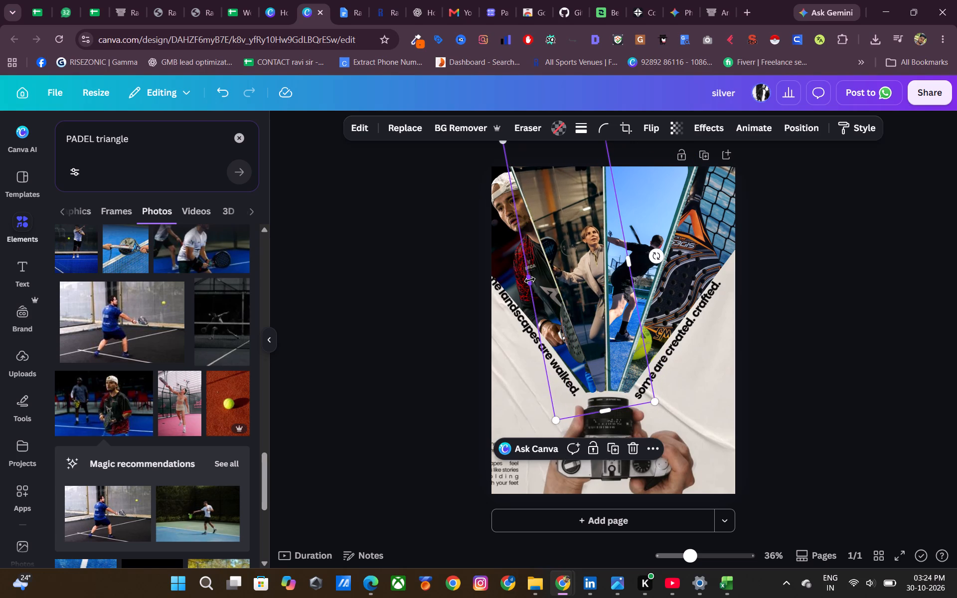
pyautogui.click(774, 339)
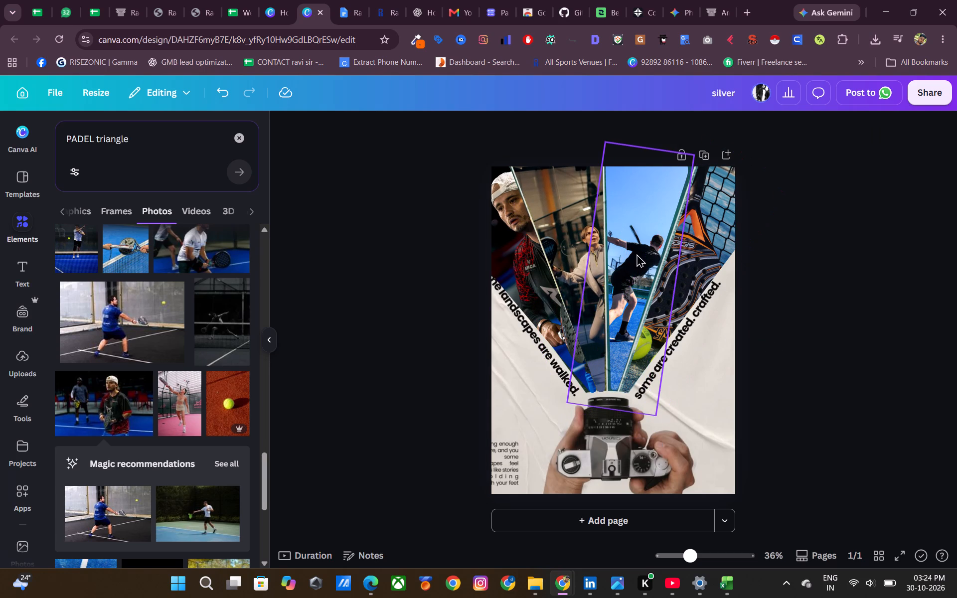
# Widen the blue-sky photo of the player in black on both sides to fill its wedge of the poster.
pyautogui.click(635, 253)
pyautogui.moveTo(587, 273); pyautogui.dragTo(581, 274)
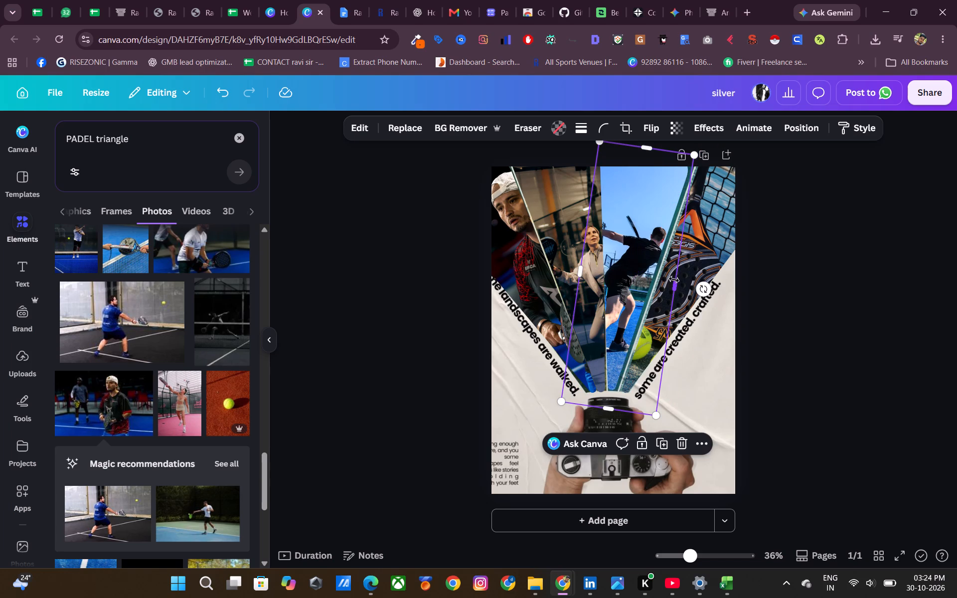
pyautogui.click(673, 283)
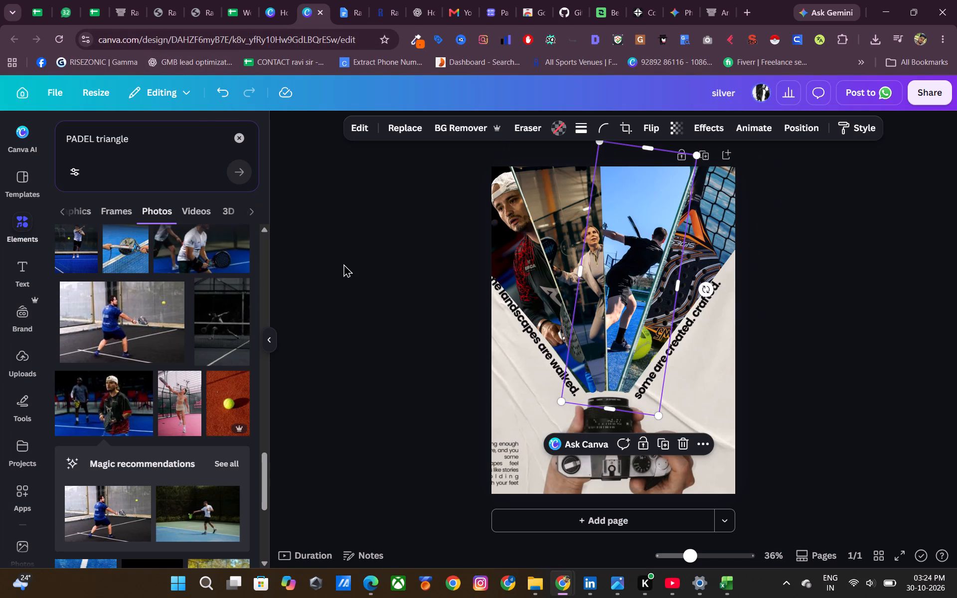
pyautogui.click(369, 303)
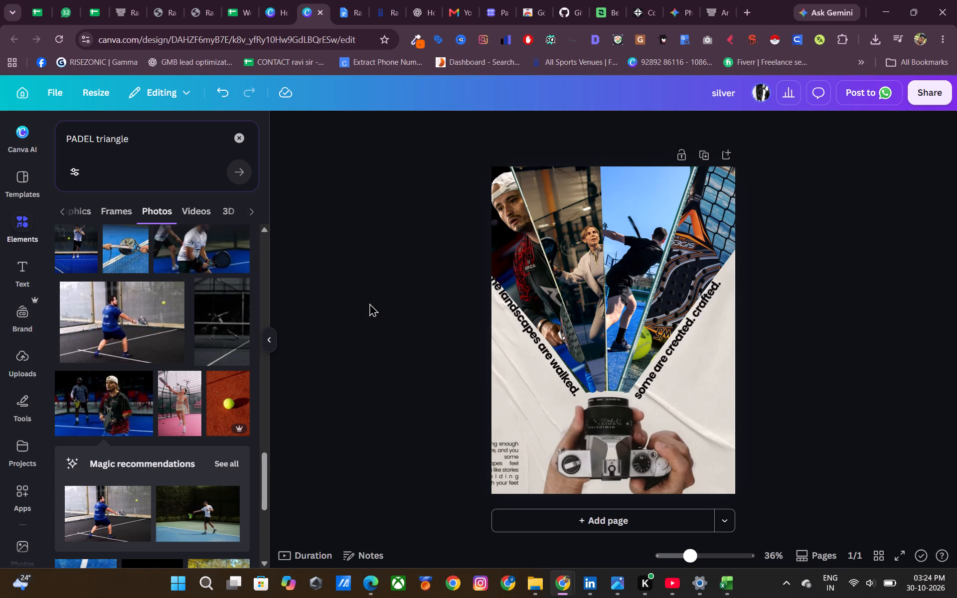
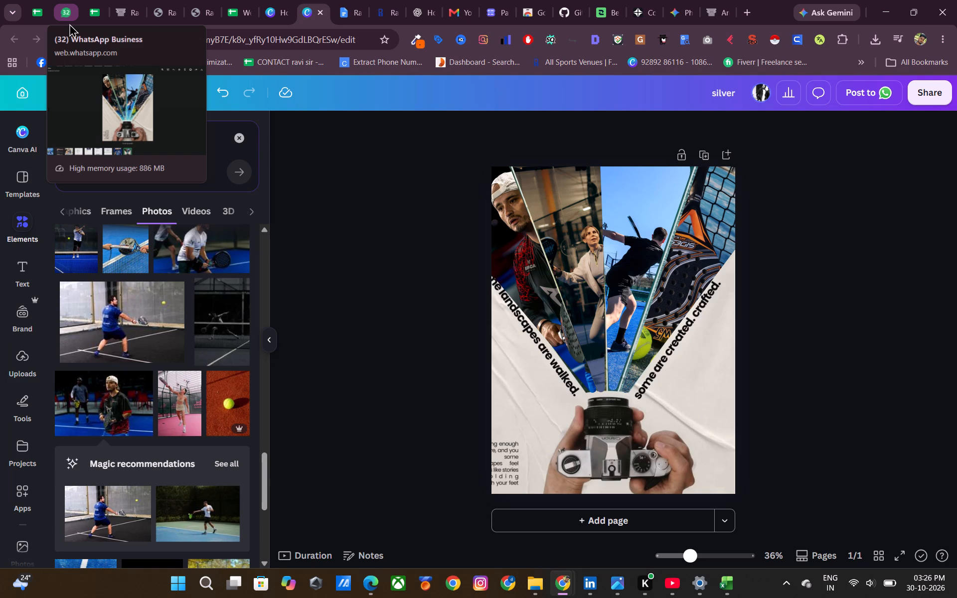
# Switch to the Rackonnect website and look over the hero section of its home page.
pyautogui.click(108, 9)
pyautogui.click(123, 12)
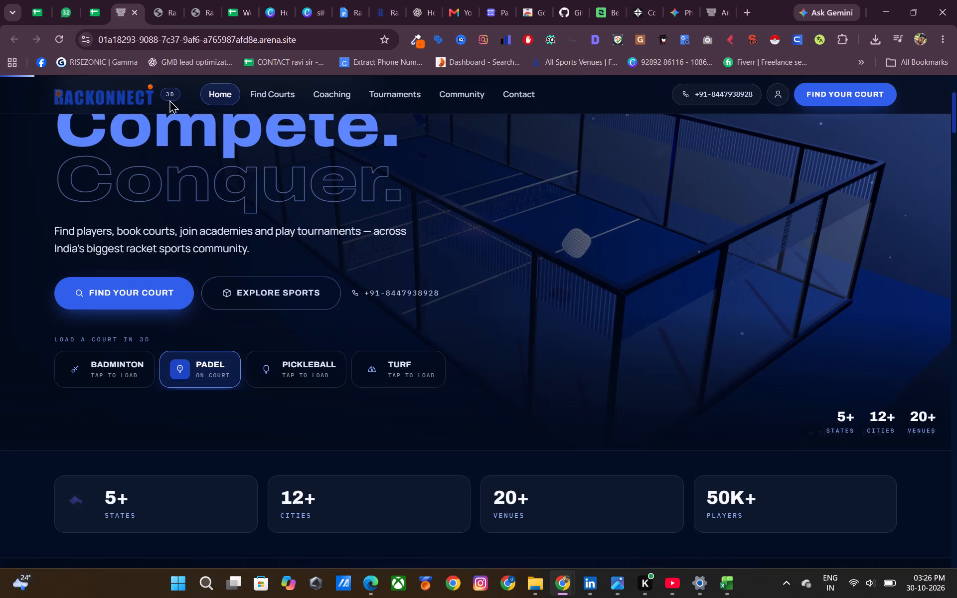
pyautogui.scroll(3, 492, 358)
pyautogui.scroll(-1, 648, 466)
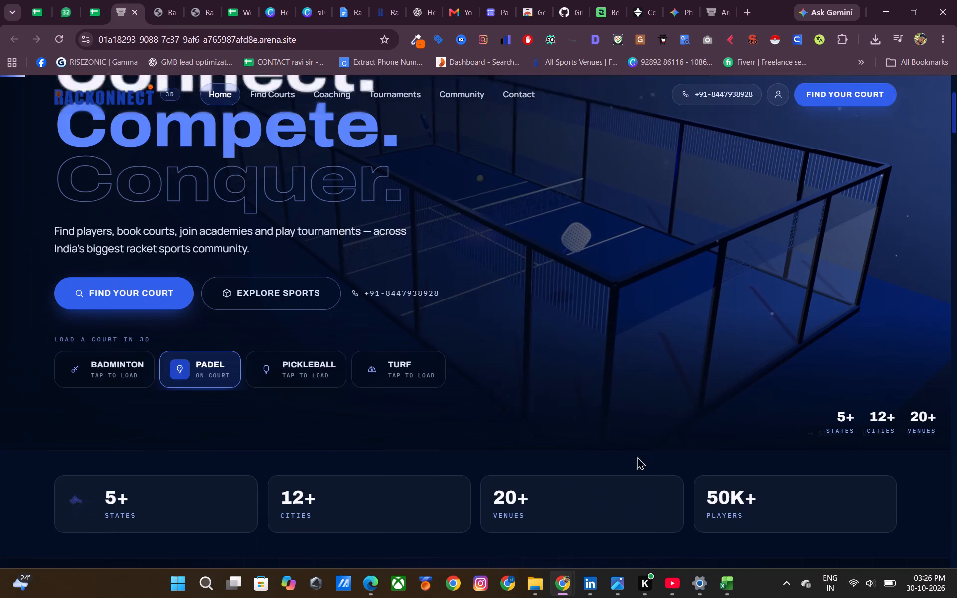